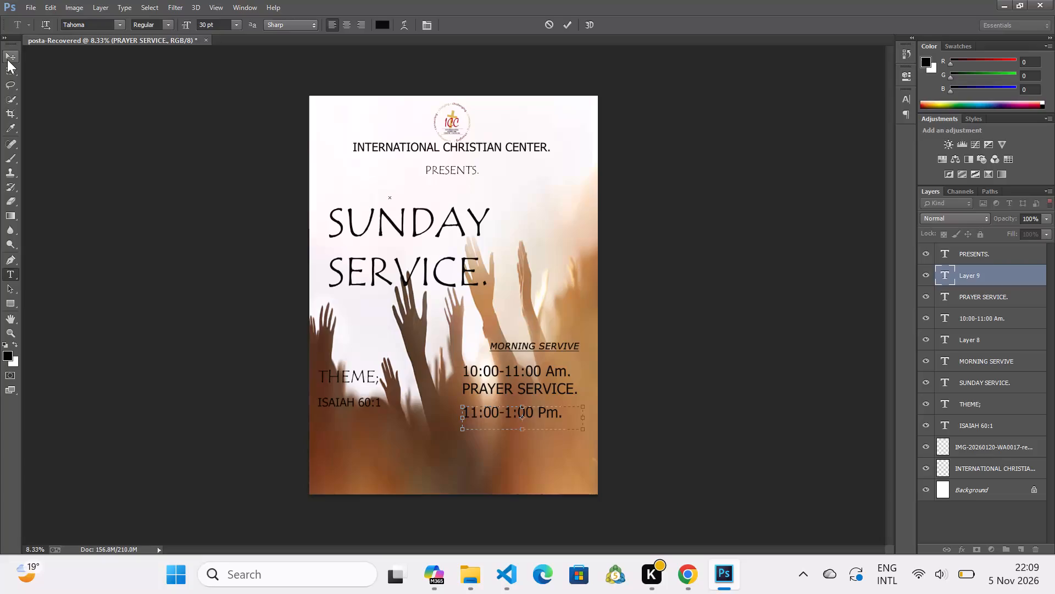
Commit the 11:00-1:00 Pm. text being edited.
click(7, 58)
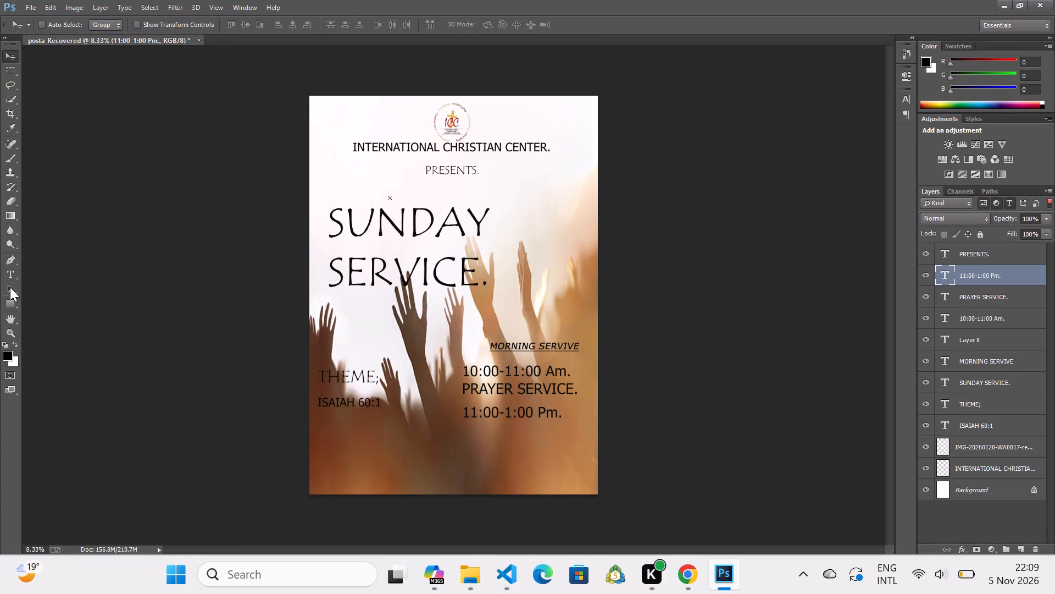
Add a text box reading "MAIN SERVICE." directly below the 11:00-1:00 Pm. line.
click(10, 271)
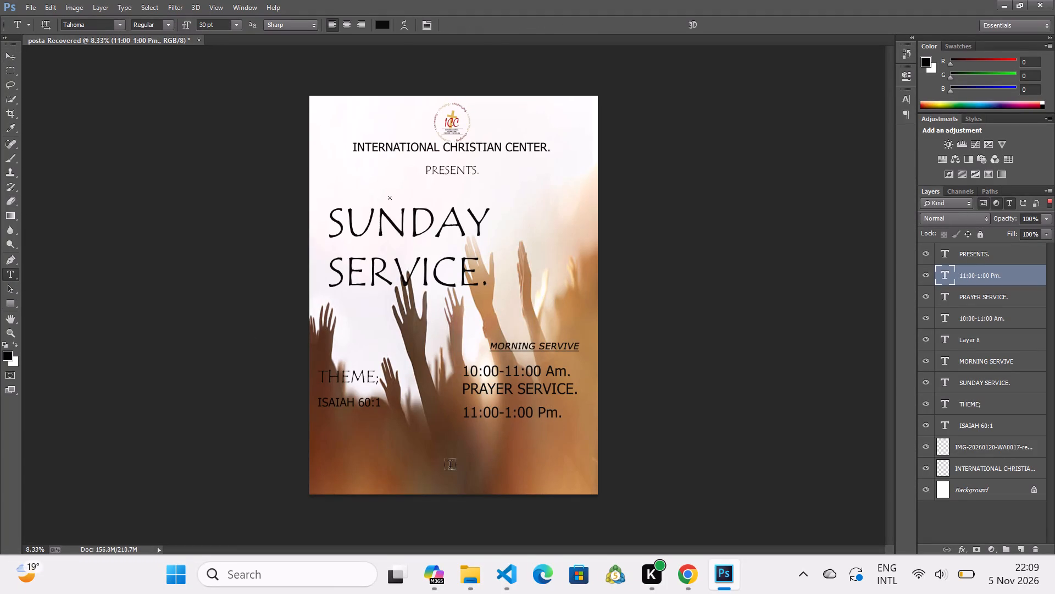
drag(458, 427, 493, 435)
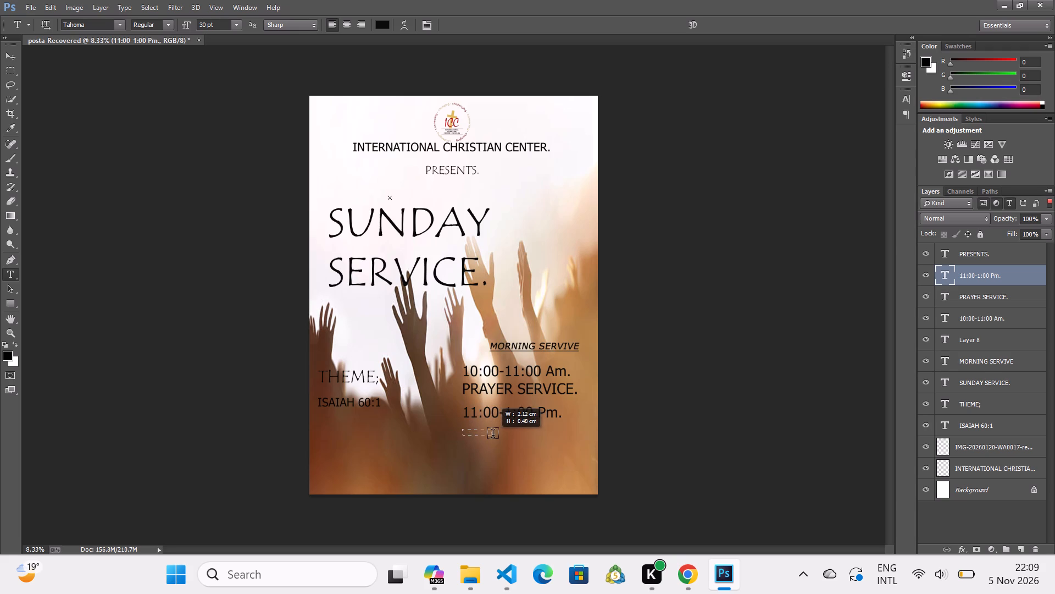
drag(493, 435, 593, 455)
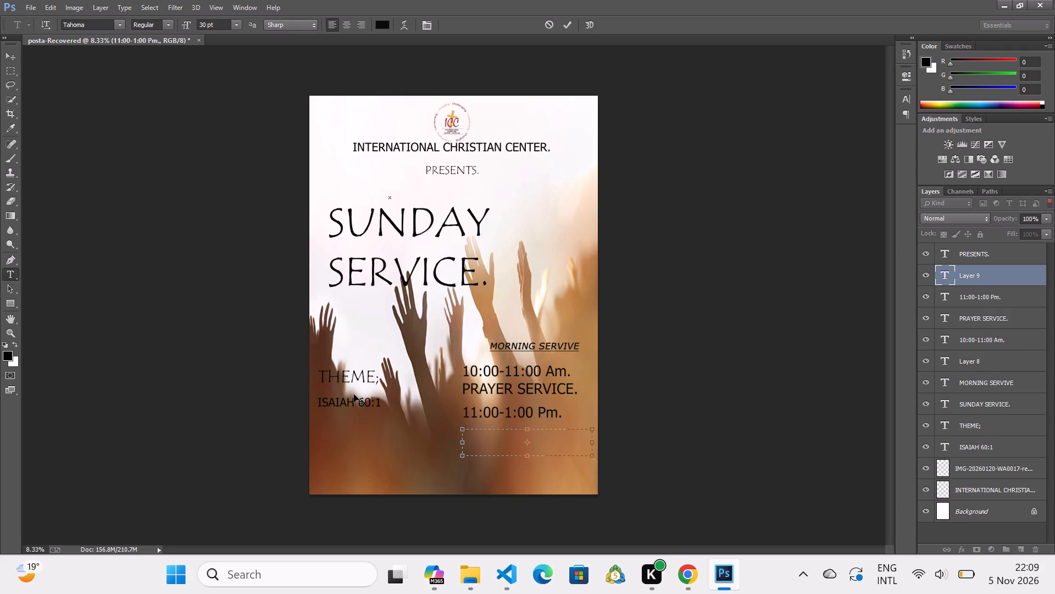
text(MA)
text(IN SERVICE)
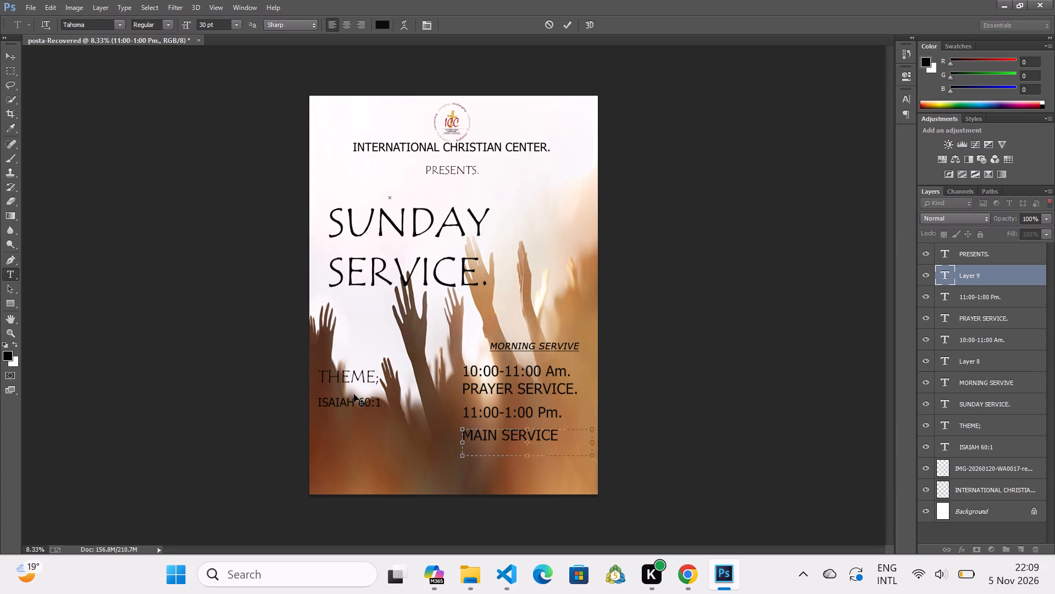
key(period)
click(8, 57)
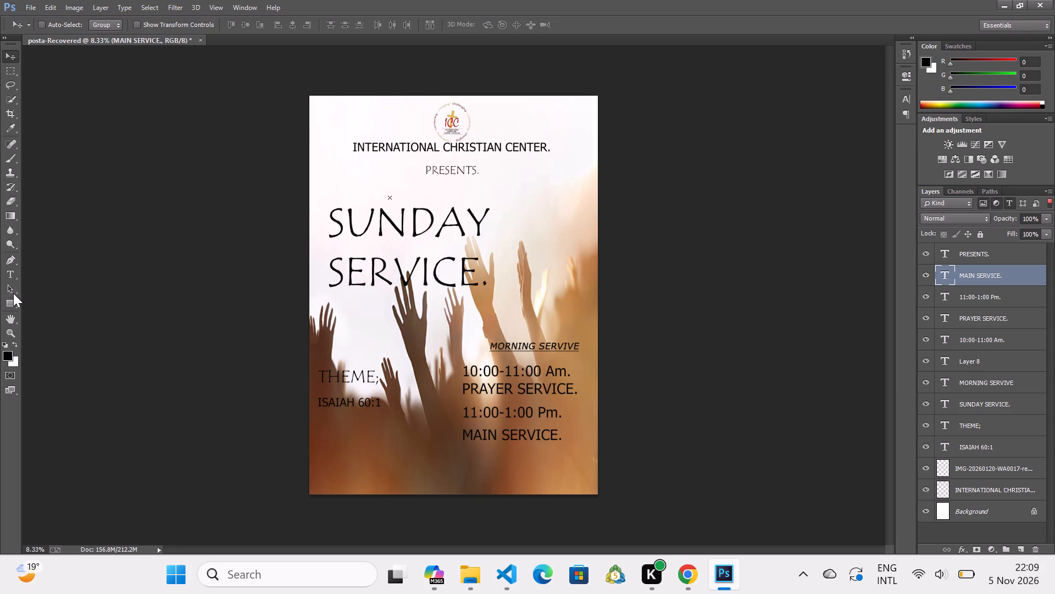
Add a wide text box near the poster's bottom edge reading "ALL ARE WELCOME...".
click(12, 274)
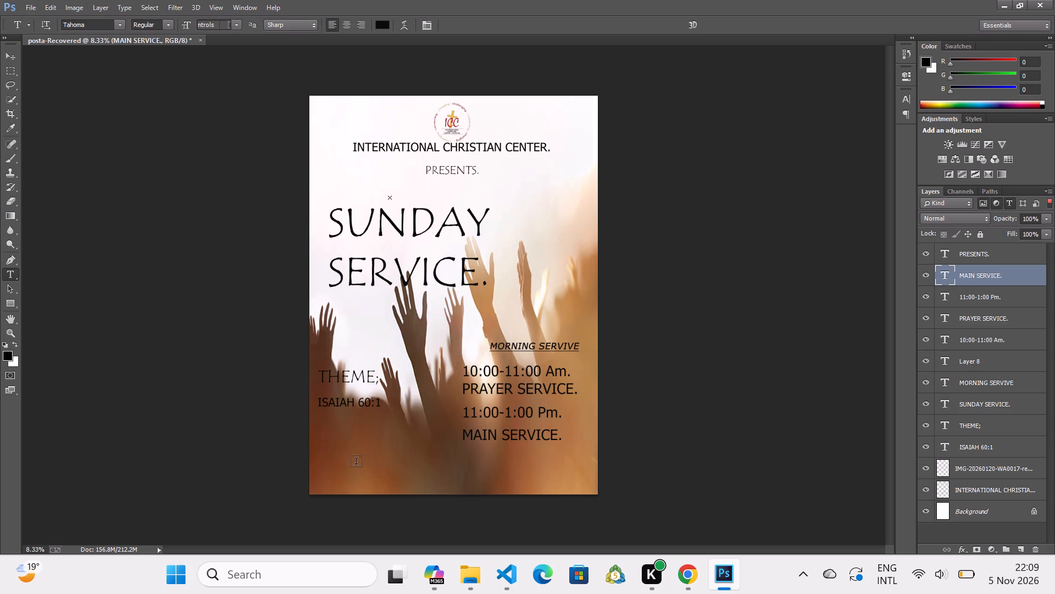
drag(351, 460, 418, 459)
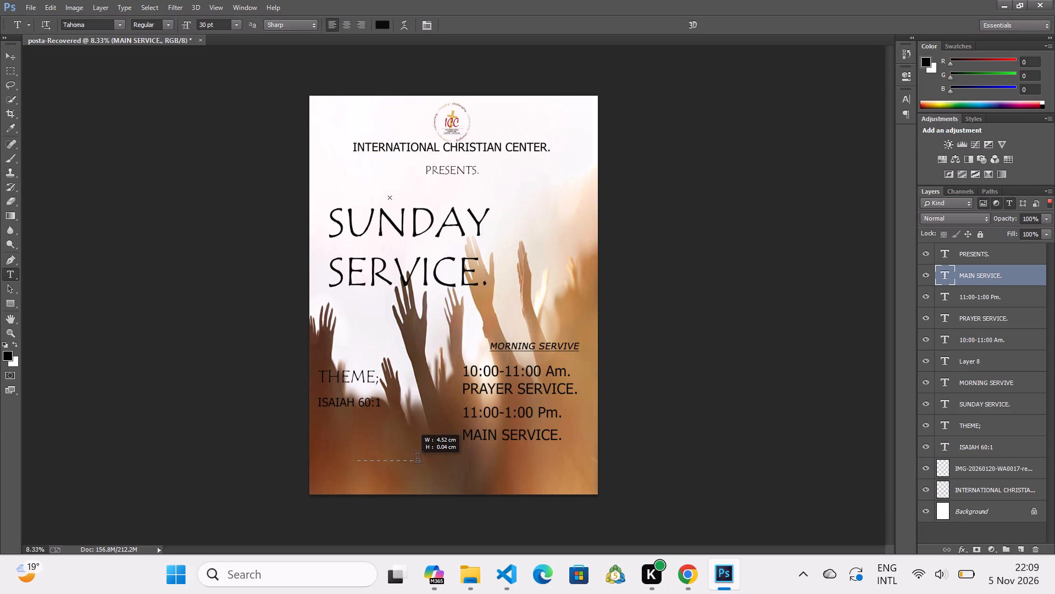
drag(418, 459, 580, 470)
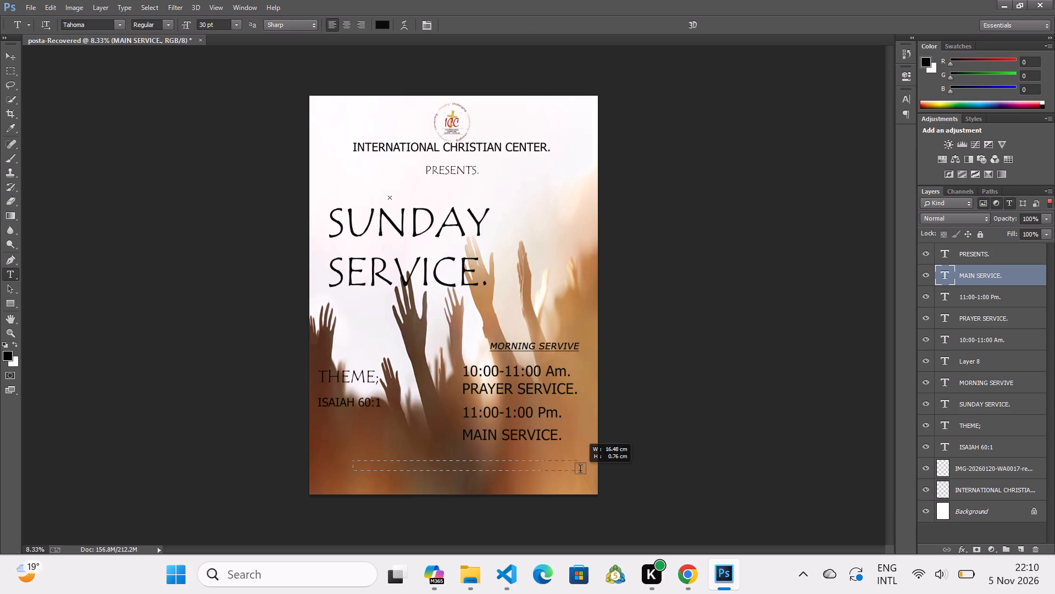
drag(580, 470, 565, 482)
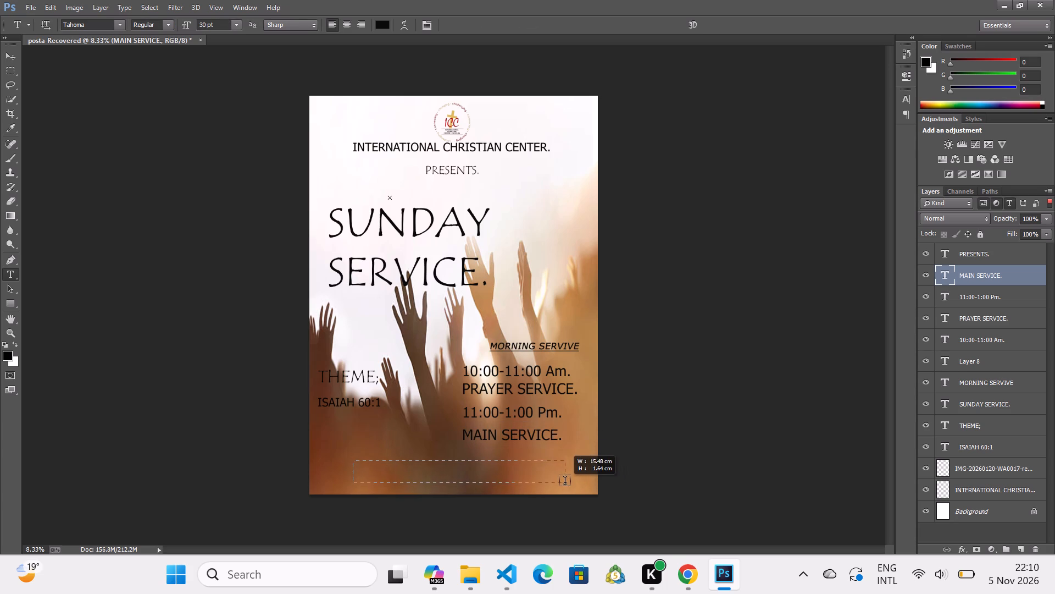
drag(565, 482, 550, 476)
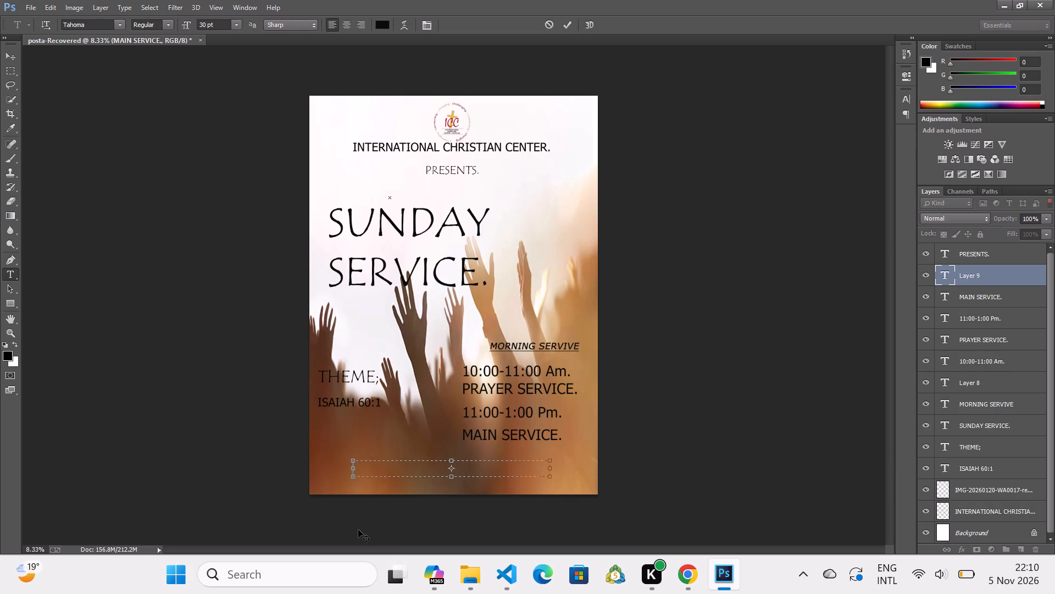
text(ALL)
key(space)
text(ARE)
key(space)
text(WE)
text(OCOLE)
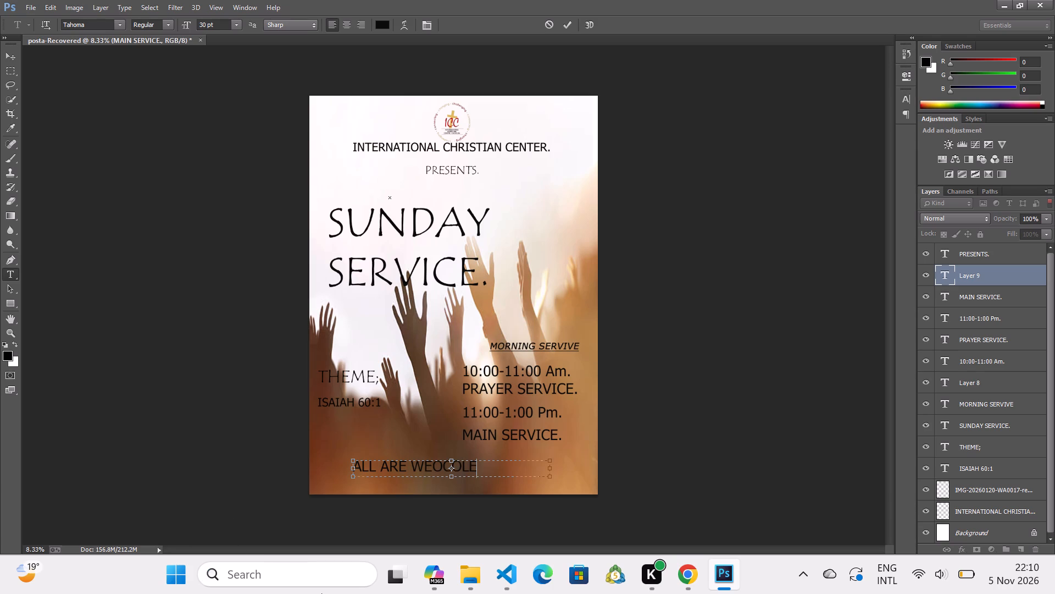
key(BackSpace)
key(BackSpace)
key(l)
key(BackSpace)
key(BackSpace)
key(BackSpace)
key(BackSpace)
text(LCOME)
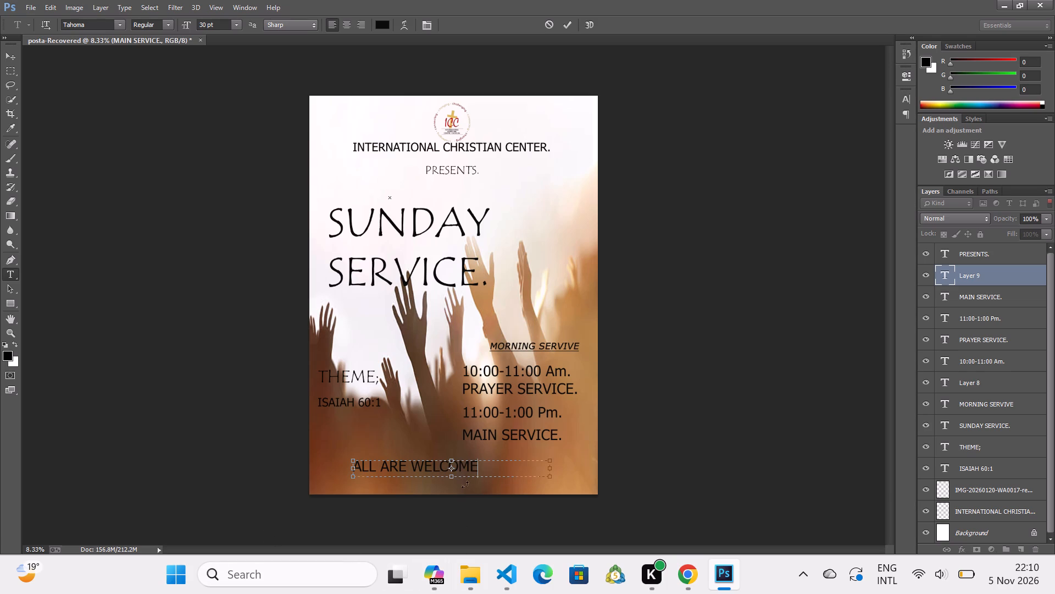
text(...)
click(220, 452)
click(9, 59)
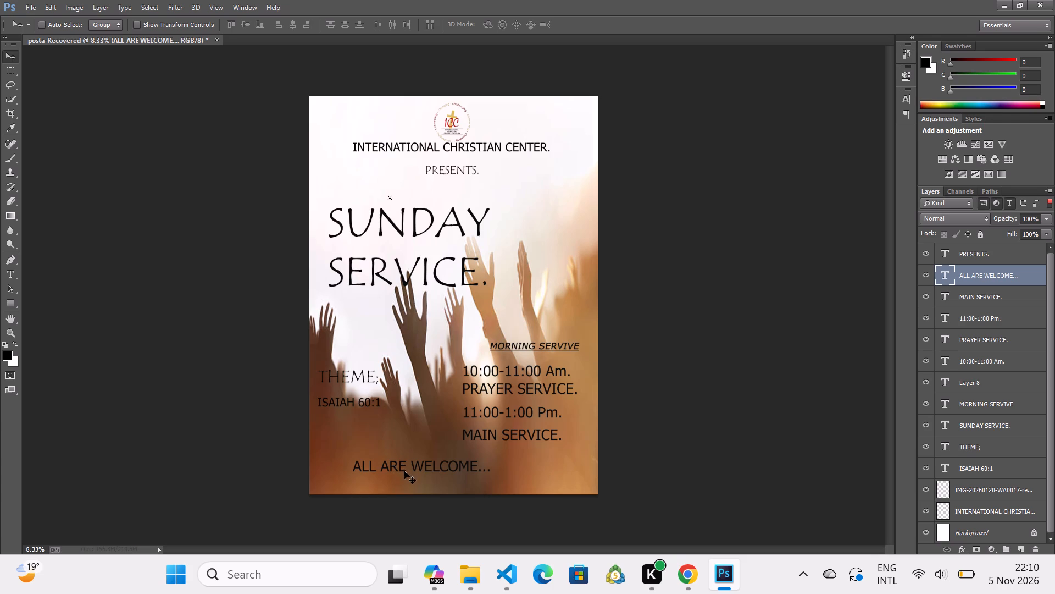
Move the ALL ARE WELCOME... text about 2 cm to the right and slightly down, centring it near the poster's bottom edge.
click(404, 471)
drag(403, 468, 416, 468)
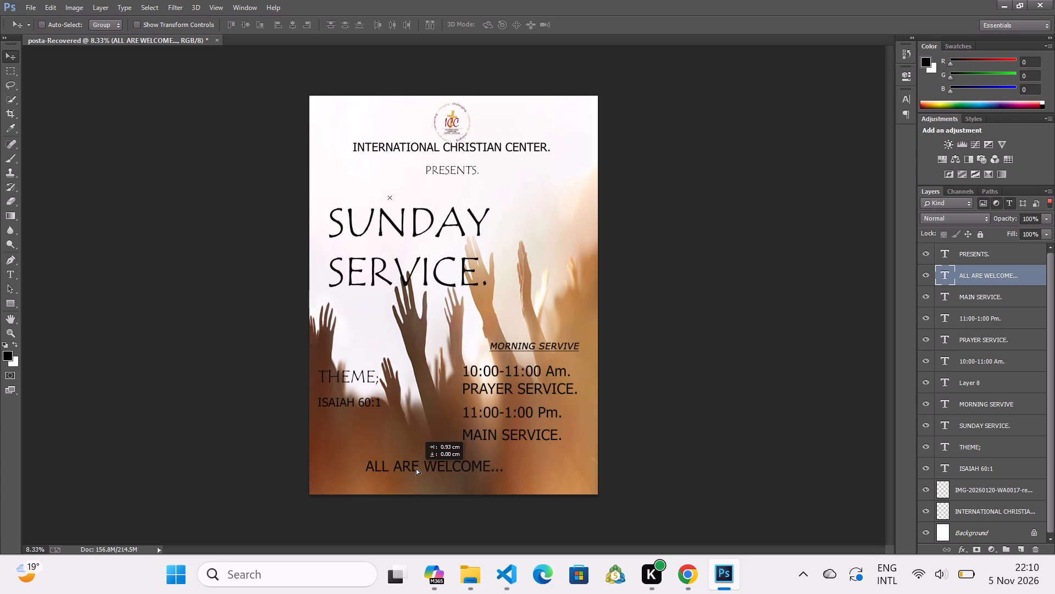
drag(416, 468, 427, 468)
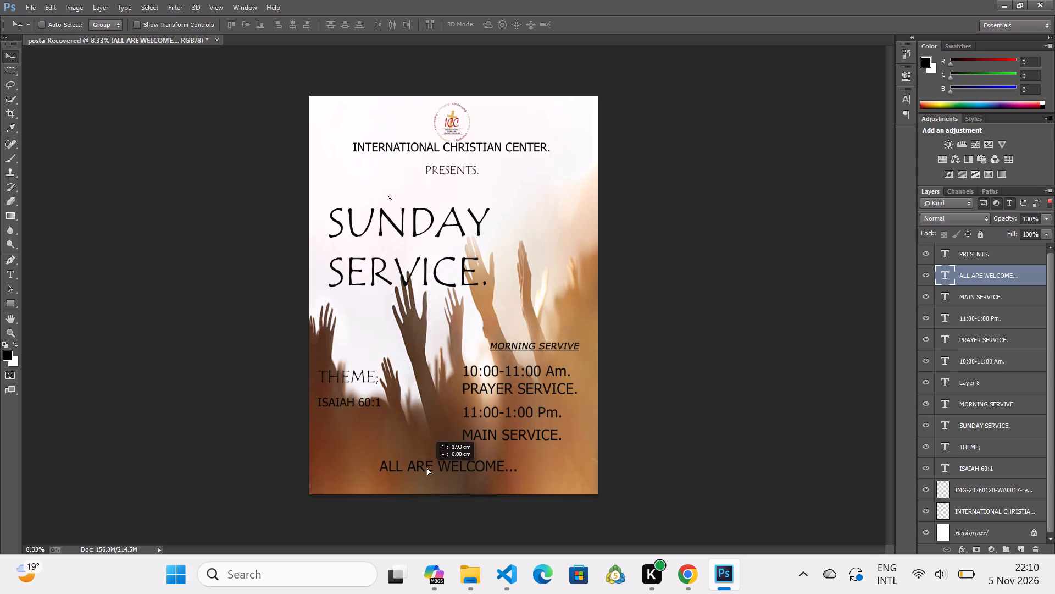
drag(427, 468, 433, 466)
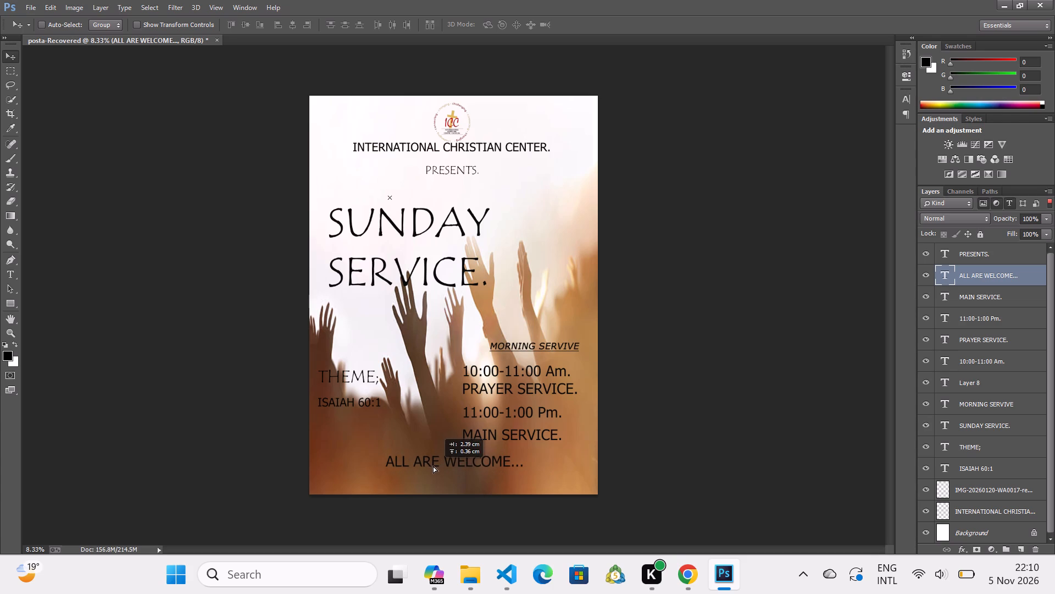
drag(433, 466, 432, 479)
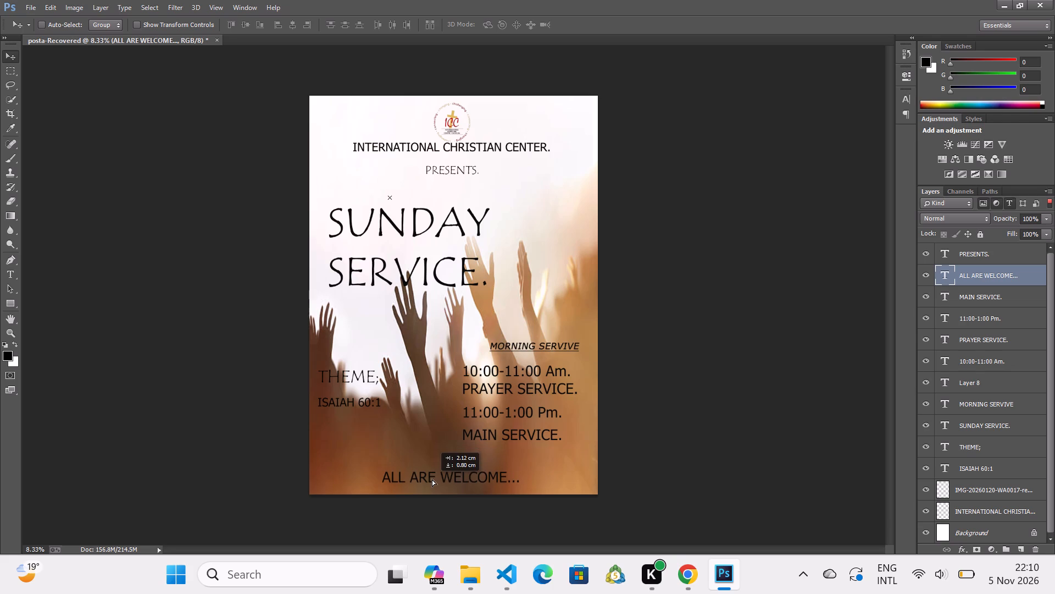
drag(432, 479, 431, 487)
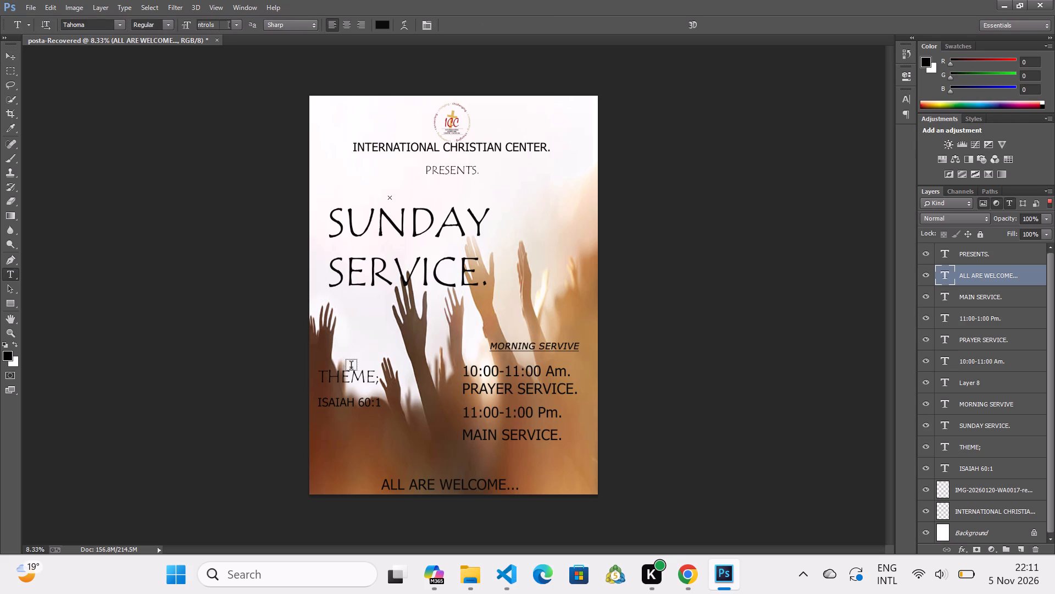
click(9, 61)
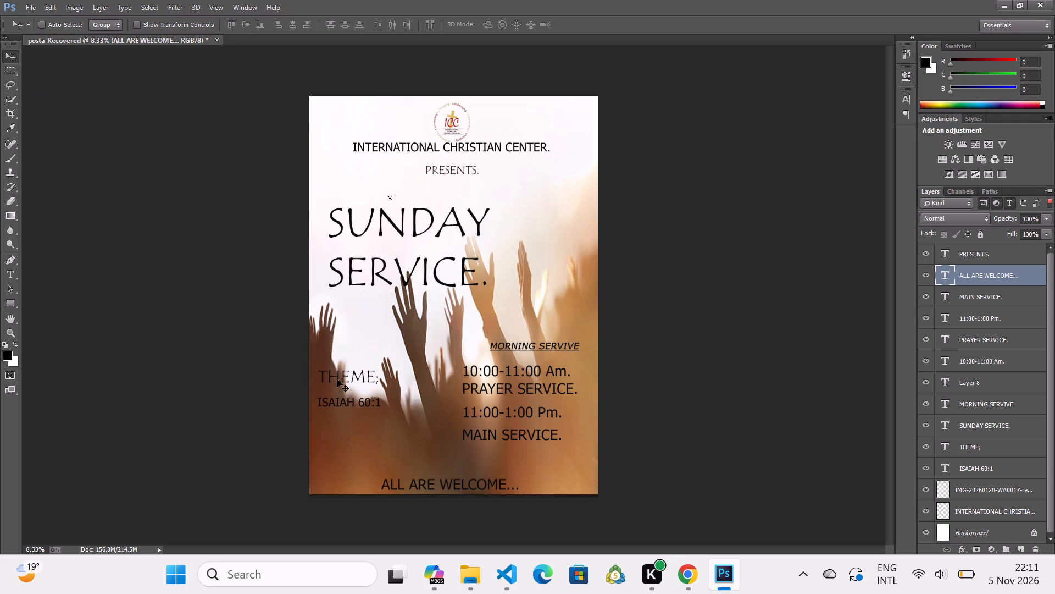
drag(342, 380, 340, 373)
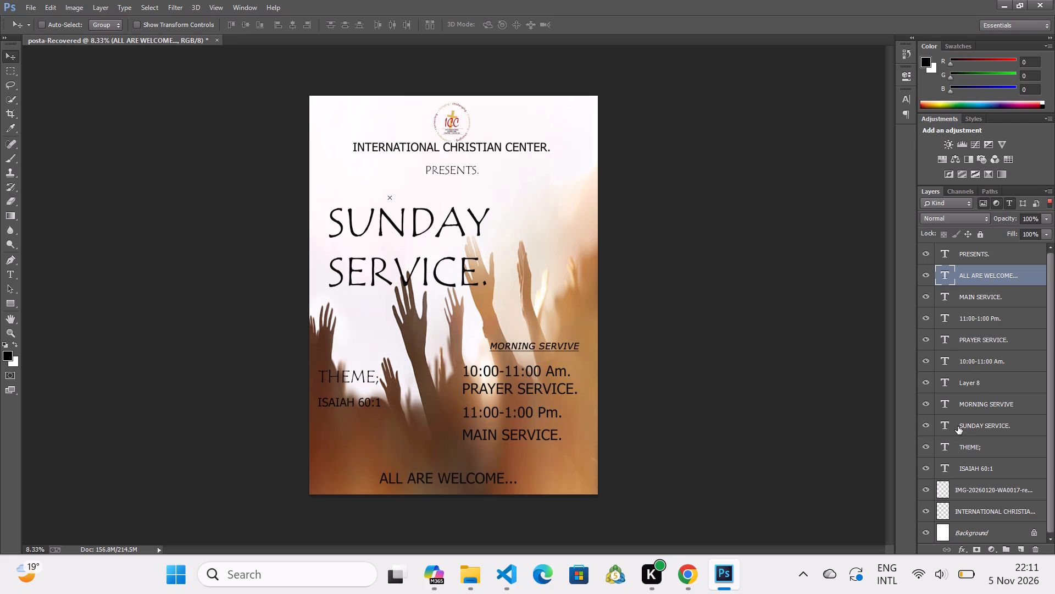
Delete the empty text layer Layer 8.
scroll(960, 414, down, 1)
click(953, 445)
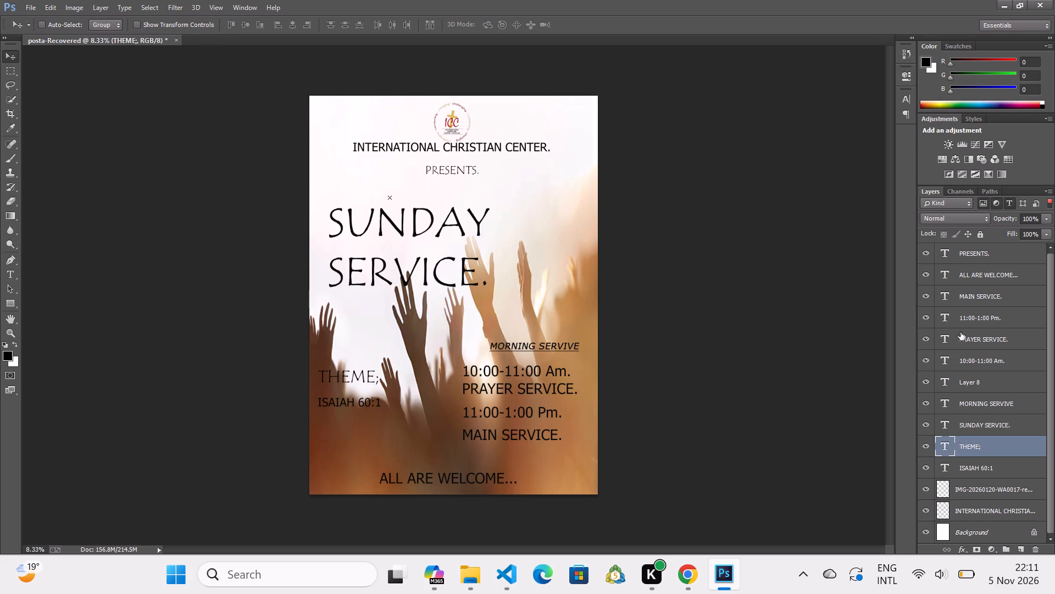
click(969, 385)
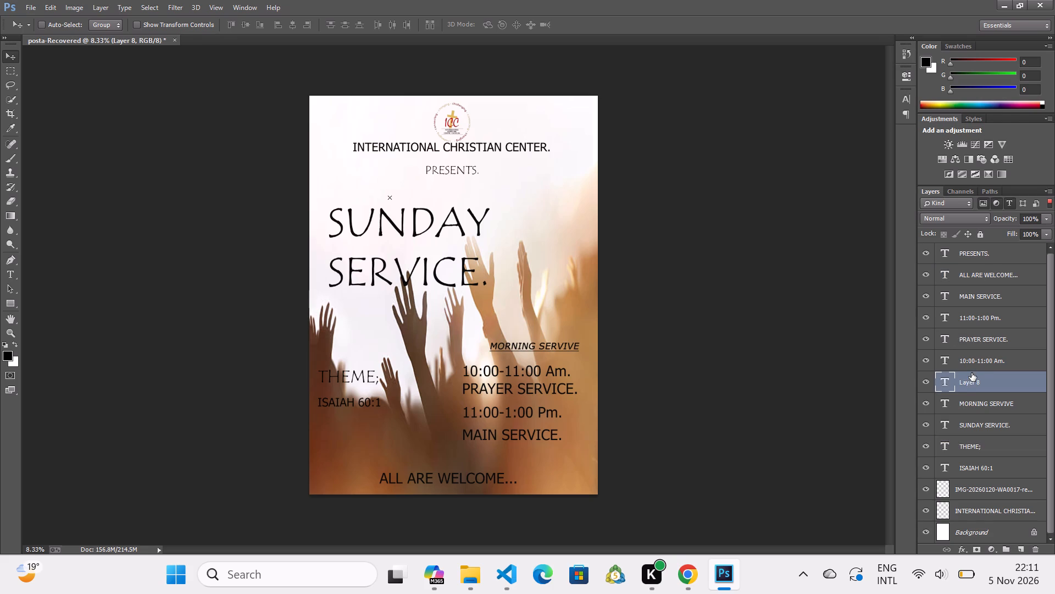
right_click(971, 376)
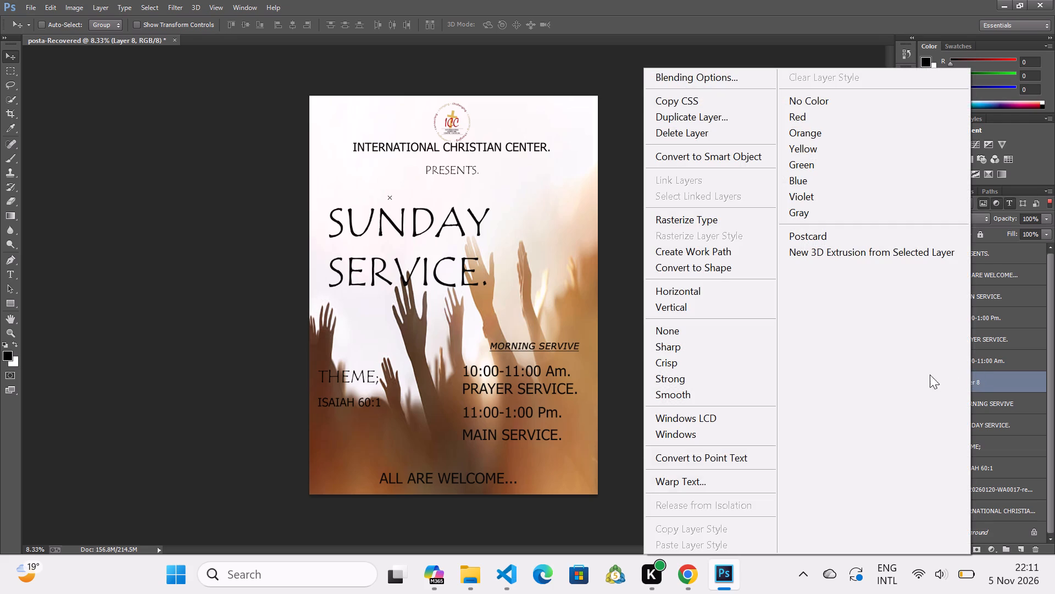
click(687, 128)
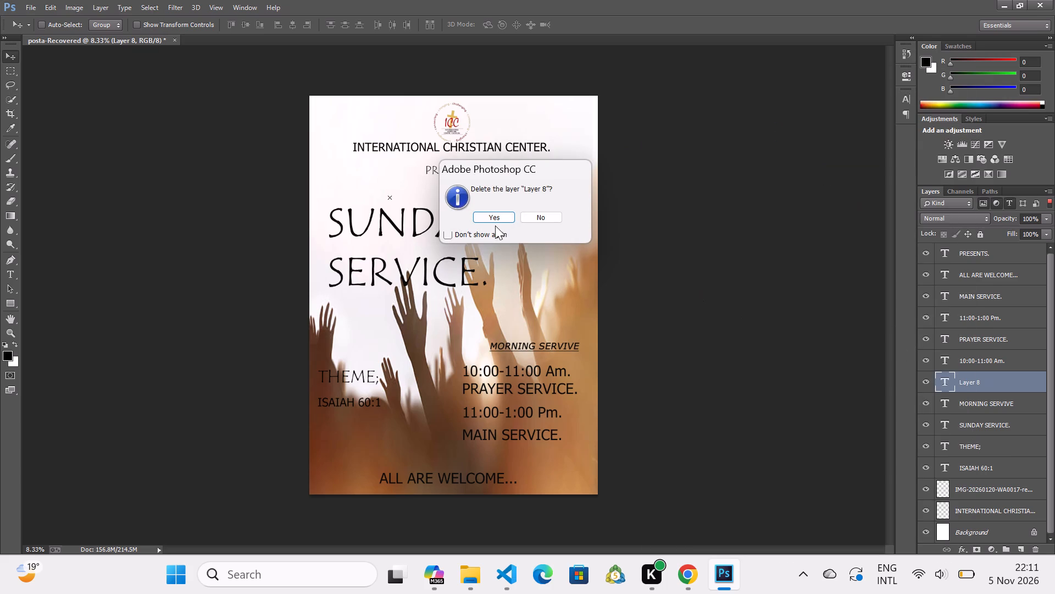
click(488, 218)
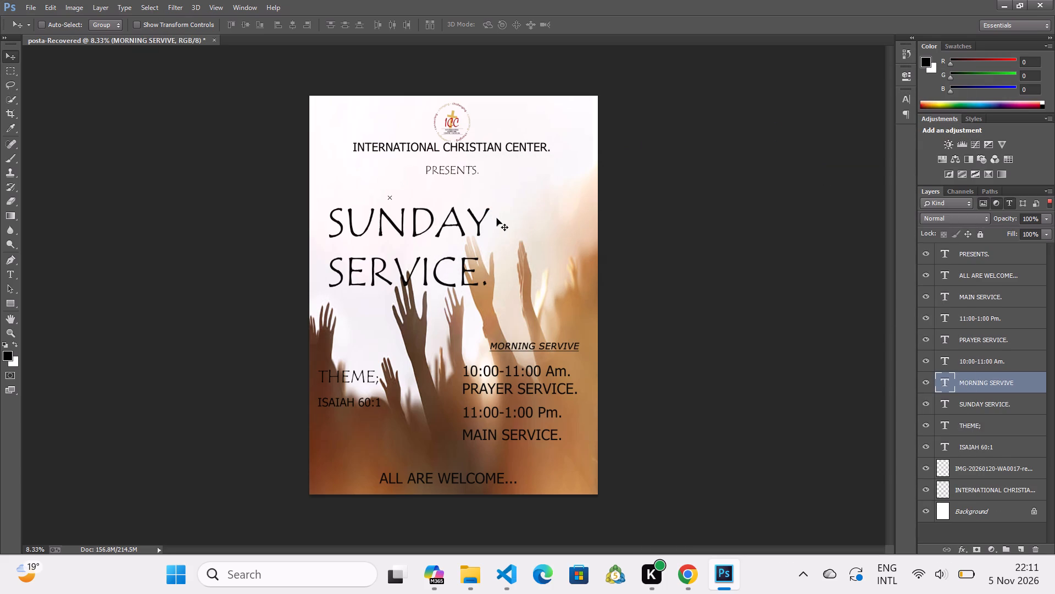
Move the THEME; text up about 4 cm so it sits just below the SUNDAY SERVICE. heading.
click(972, 429)
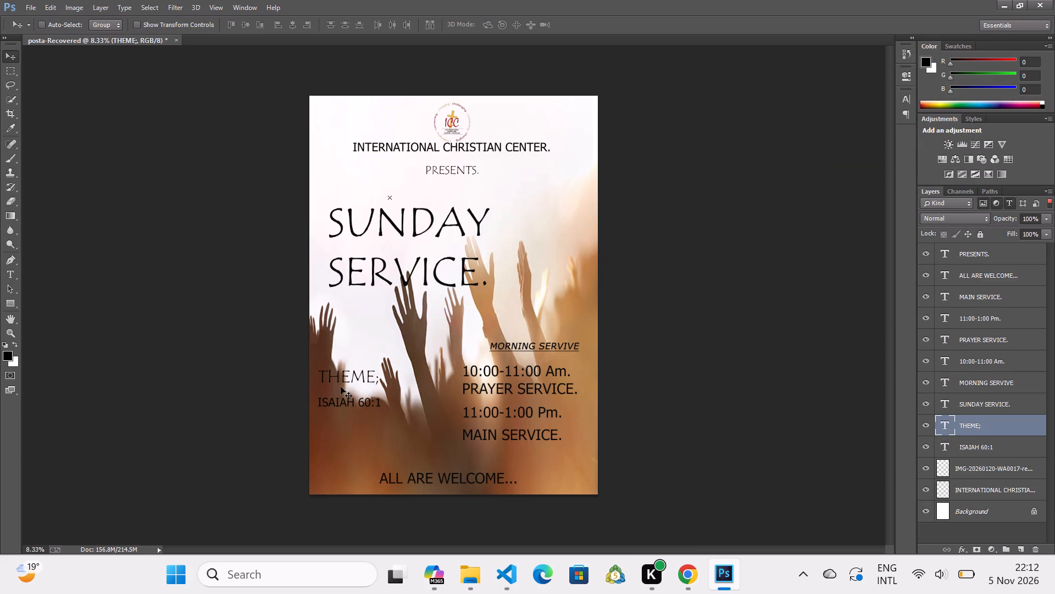
drag(345, 375, 345, 370)
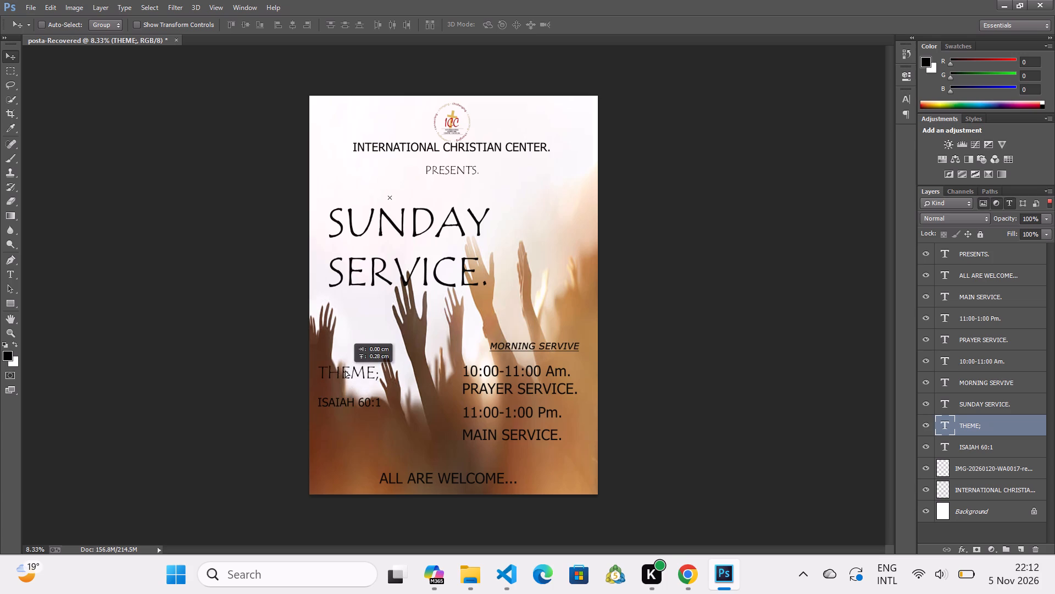
drag(345, 370, 338, 307)
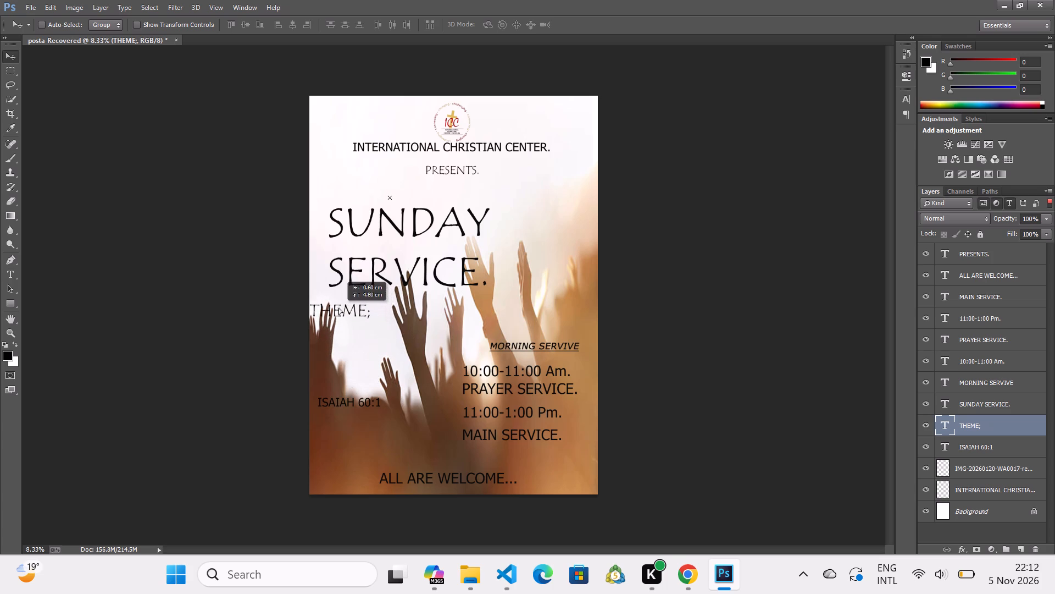
drag(338, 307, 346, 302)
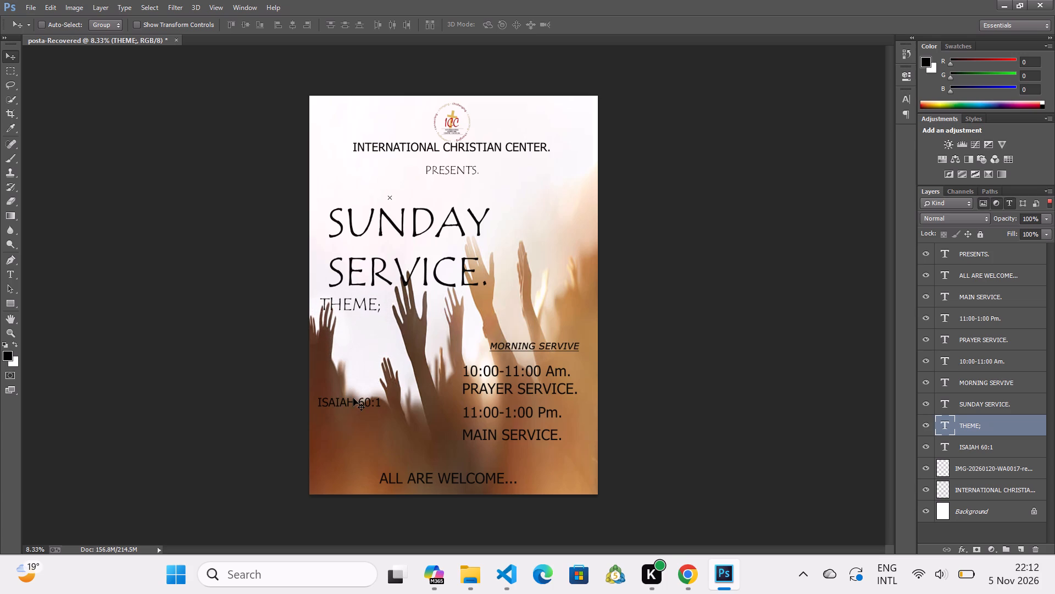
drag(353, 403, 354, 397)
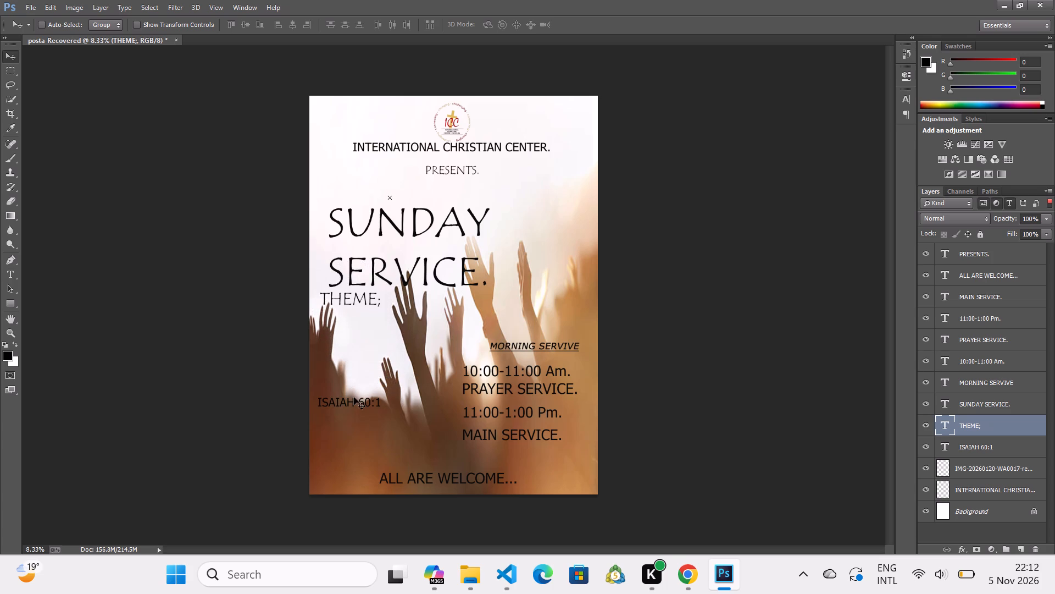
drag(359, 338, 359, 345)
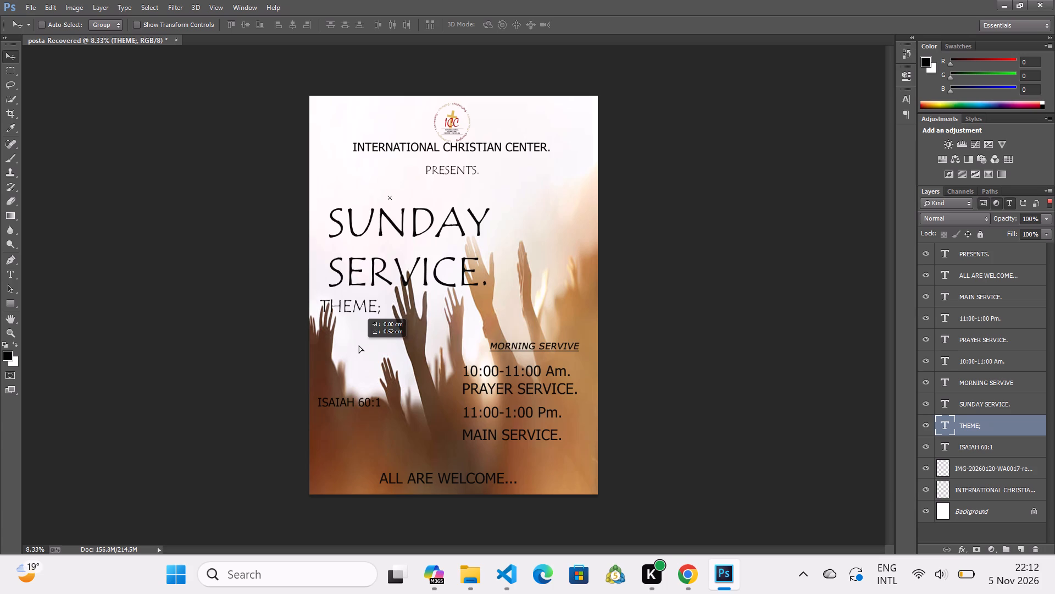
drag(359, 345, 358, 345)
drag(358, 345, 359, 351)
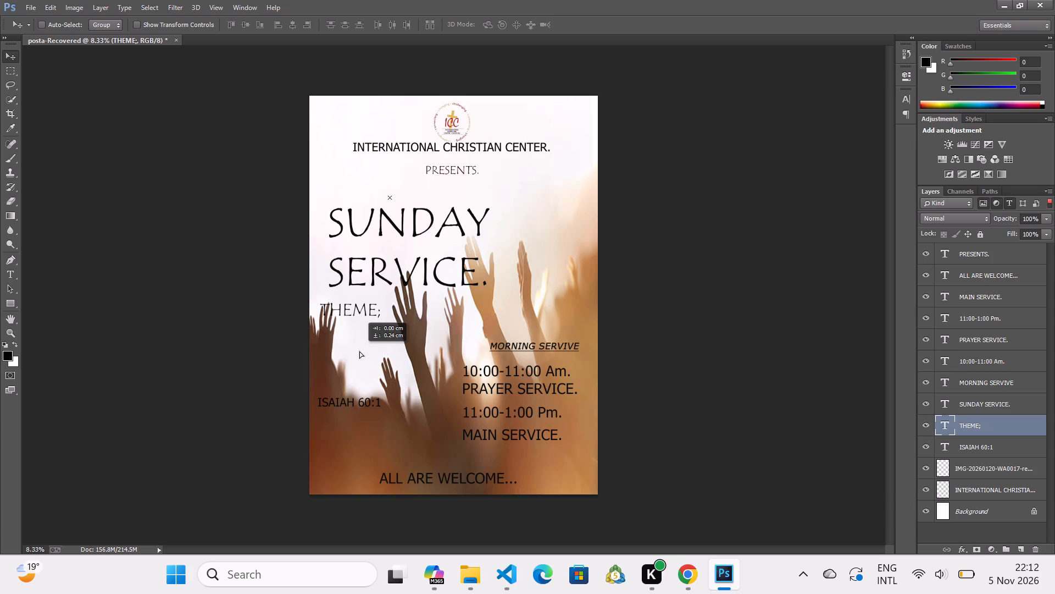
drag(359, 351, 359, 359)
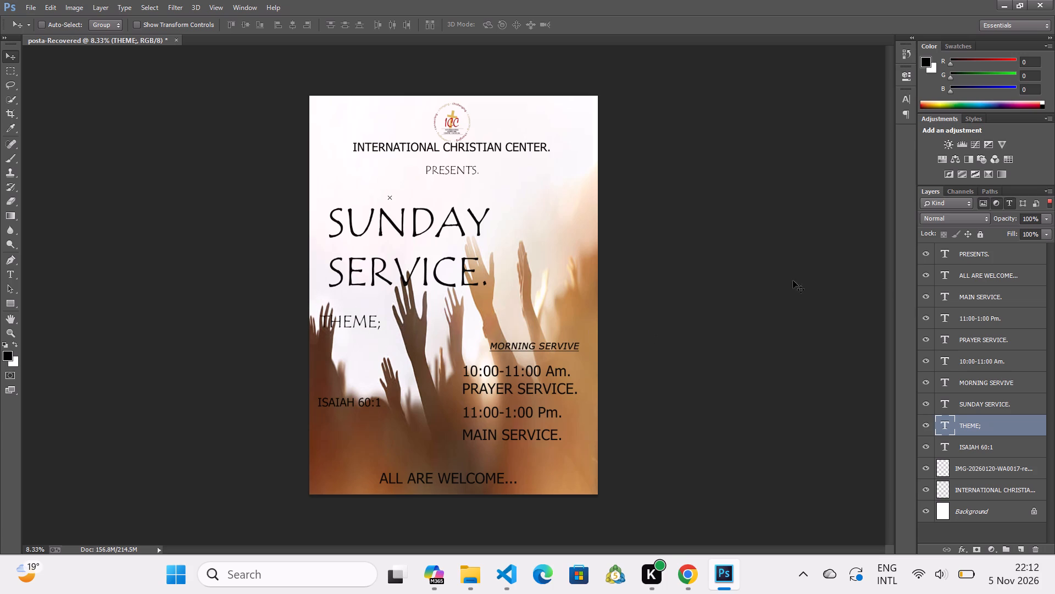
Move the ISAIAH 60:1 text up and about 2 cm to the right, directly beneath the THEME; text.
click(978, 442)
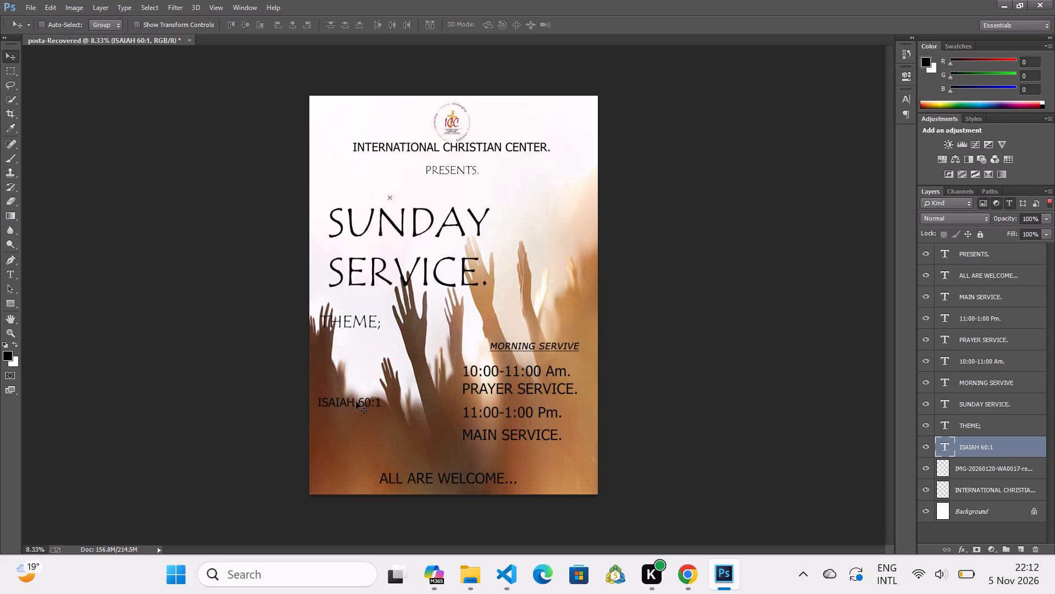
drag(357, 403, 374, 353)
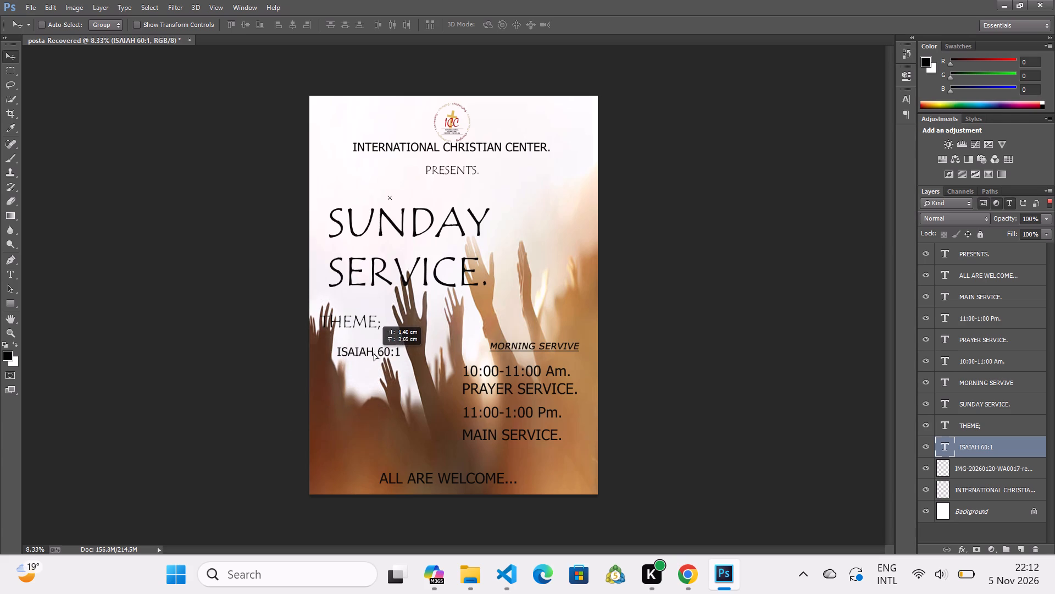
drag(374, 353, 375, 343)
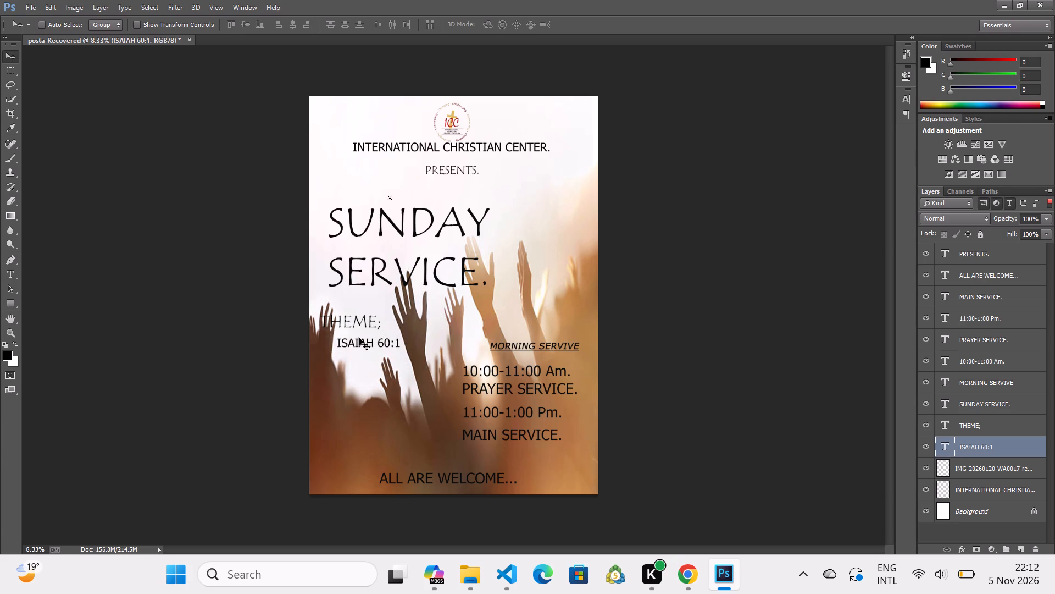
drag(366, 343, 373, 339)
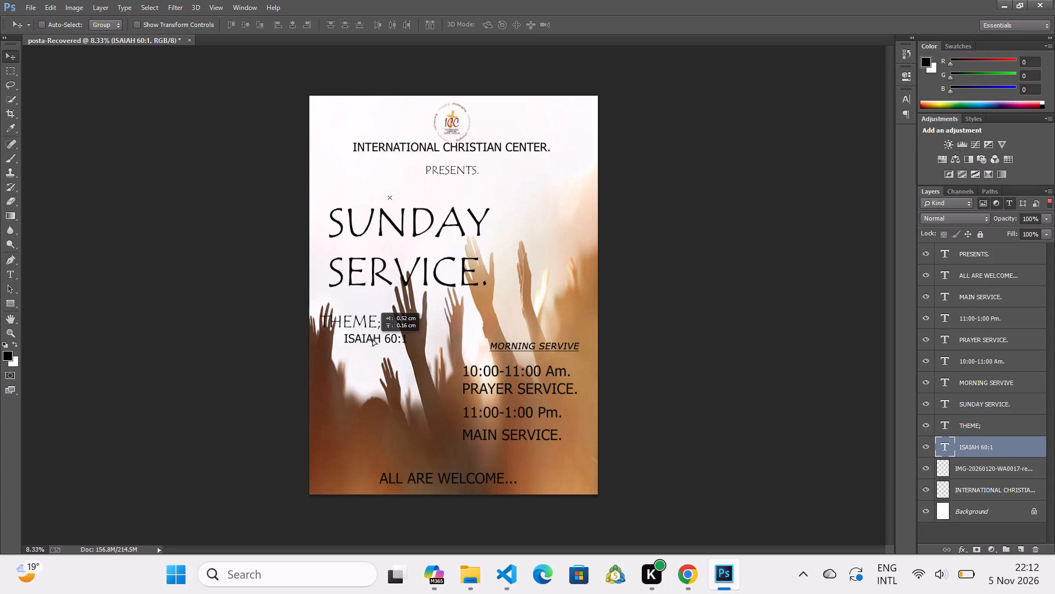
drag(373, 339, 375, 337)
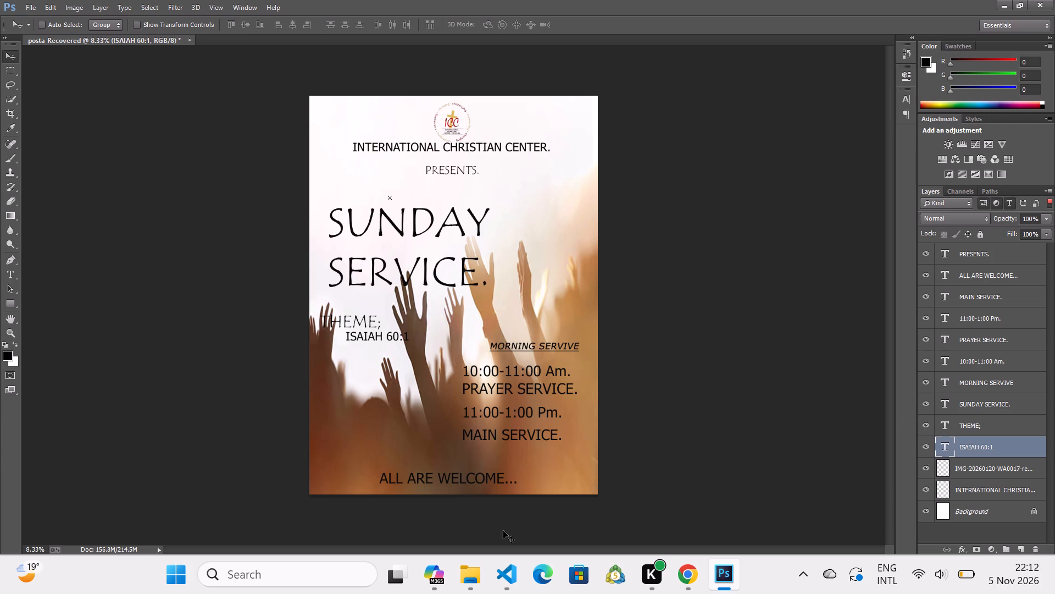
In File Explorer, open the logo image IMG-20260120-WA0017 from the Pictures Camera Roll folder and examine the wording around it.
click(488, 570)
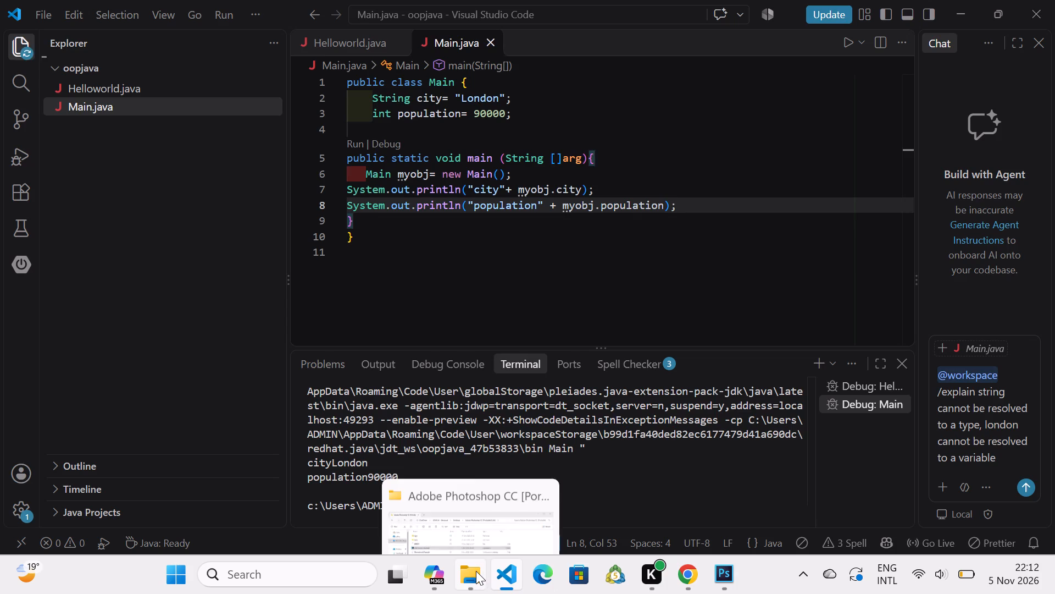
click(475, 571)
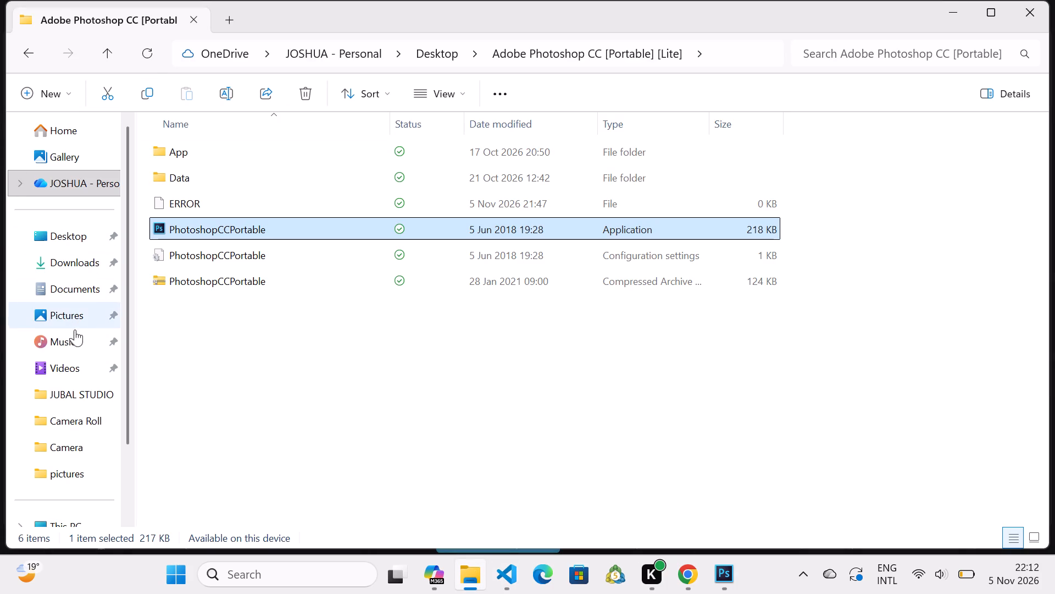
click(73, 322)
click(74, 322)
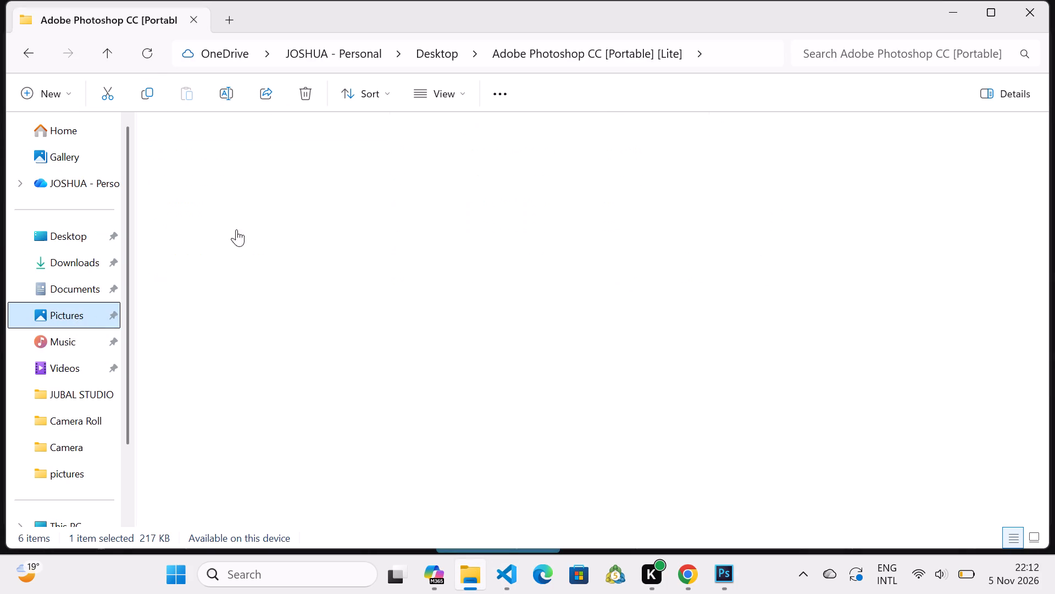
click(184, 157)
click(184, 158)
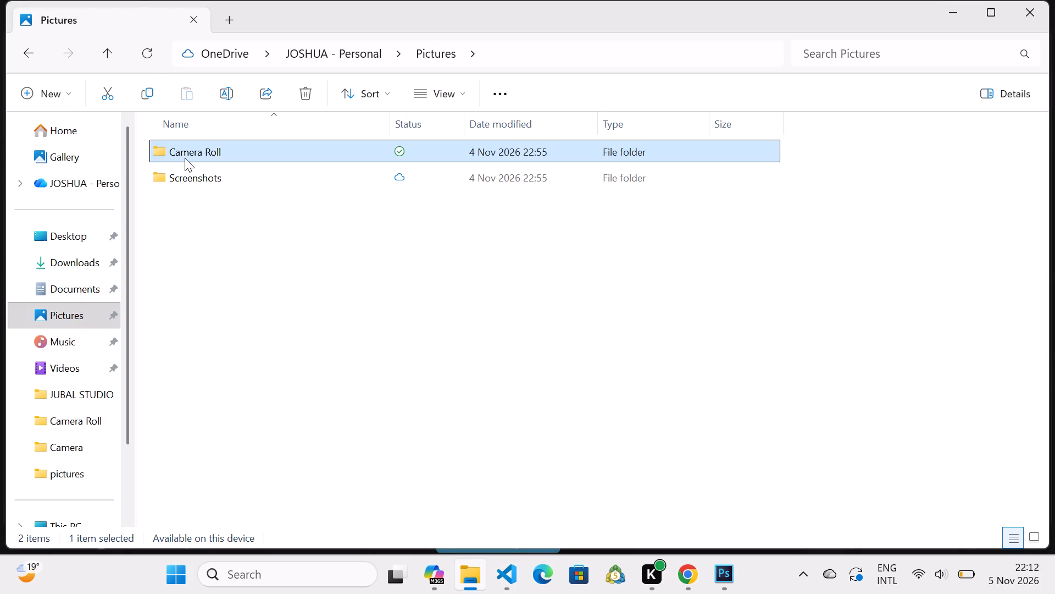
double_click(185, 158)
click(283, 141)
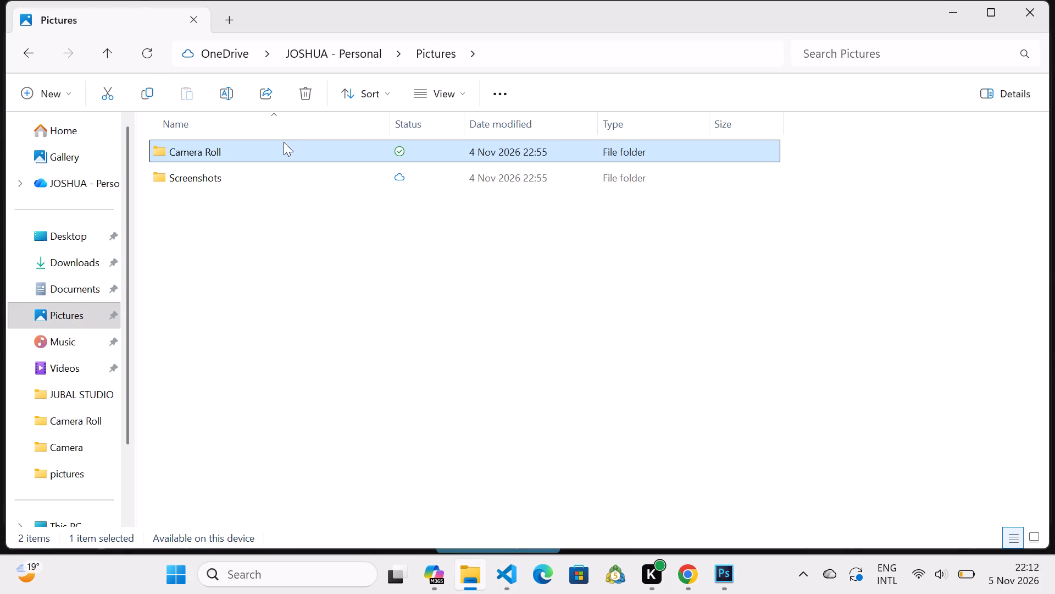
double_click(287, 147)
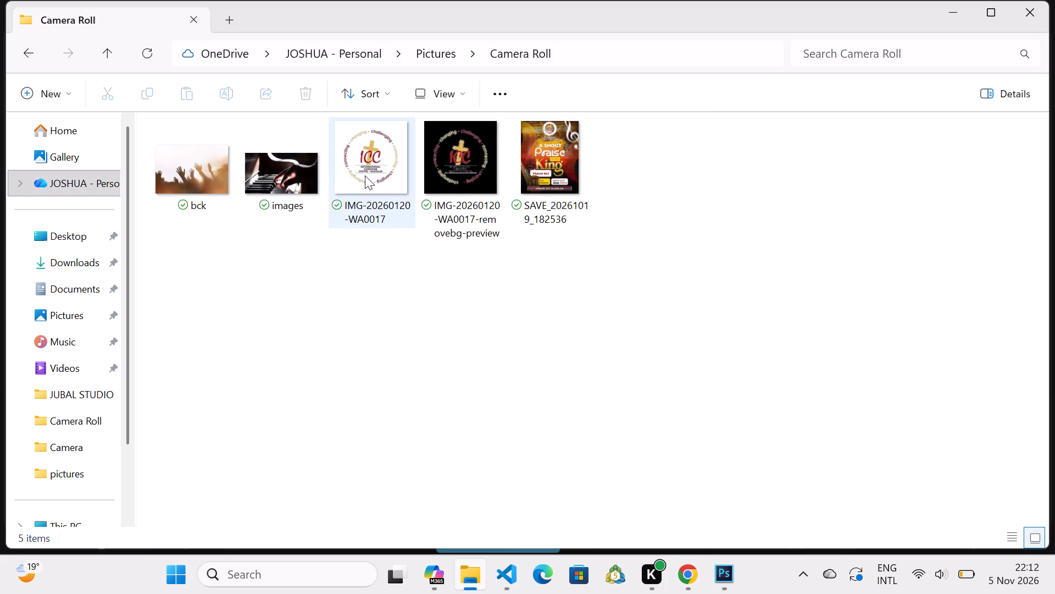
click(380, 172)
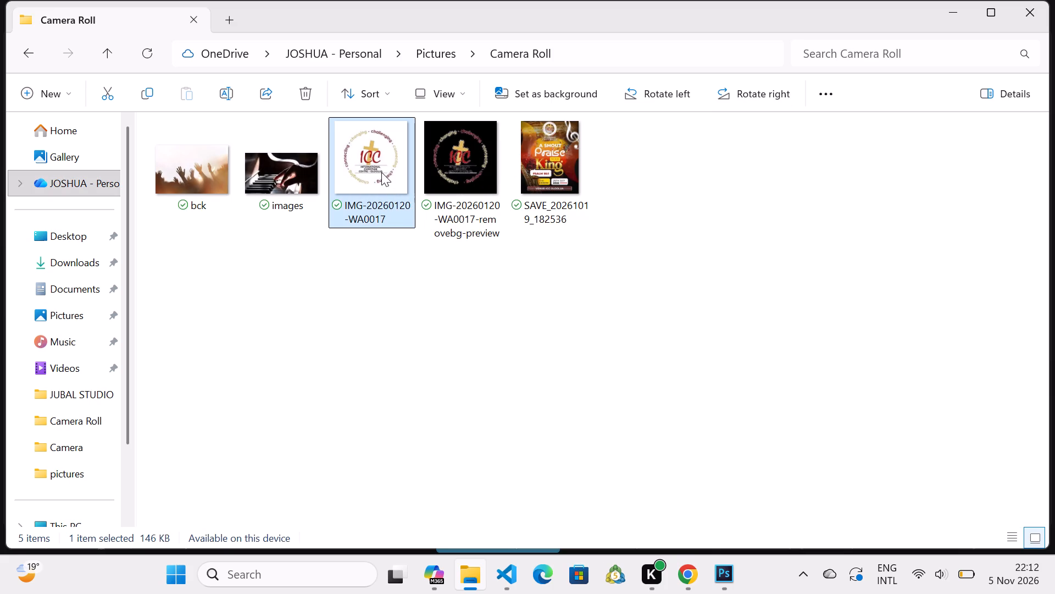
click(382, 173)
double_click(384, 175)
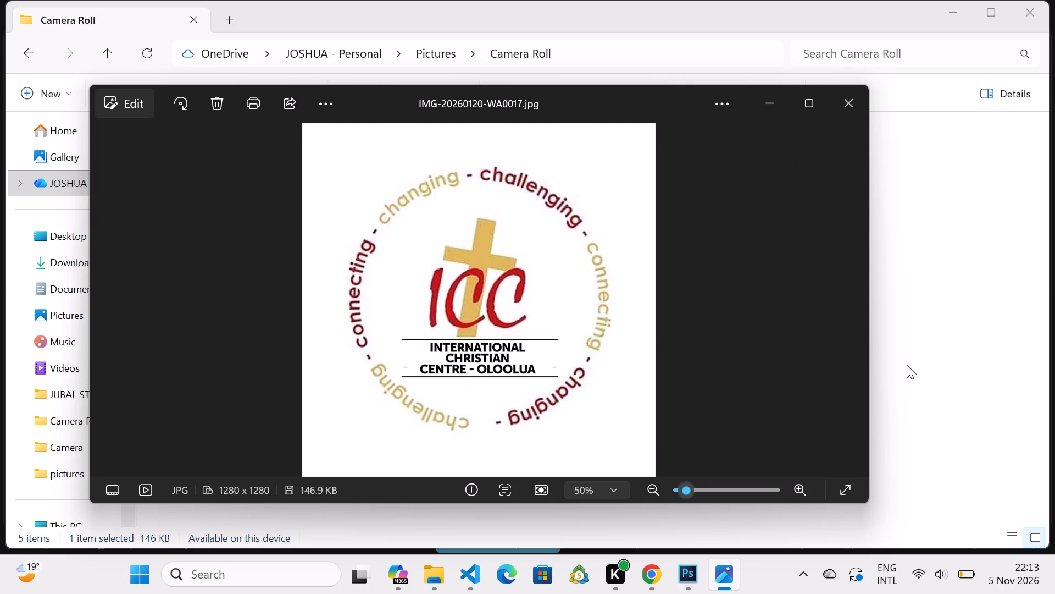
click(910, 335)
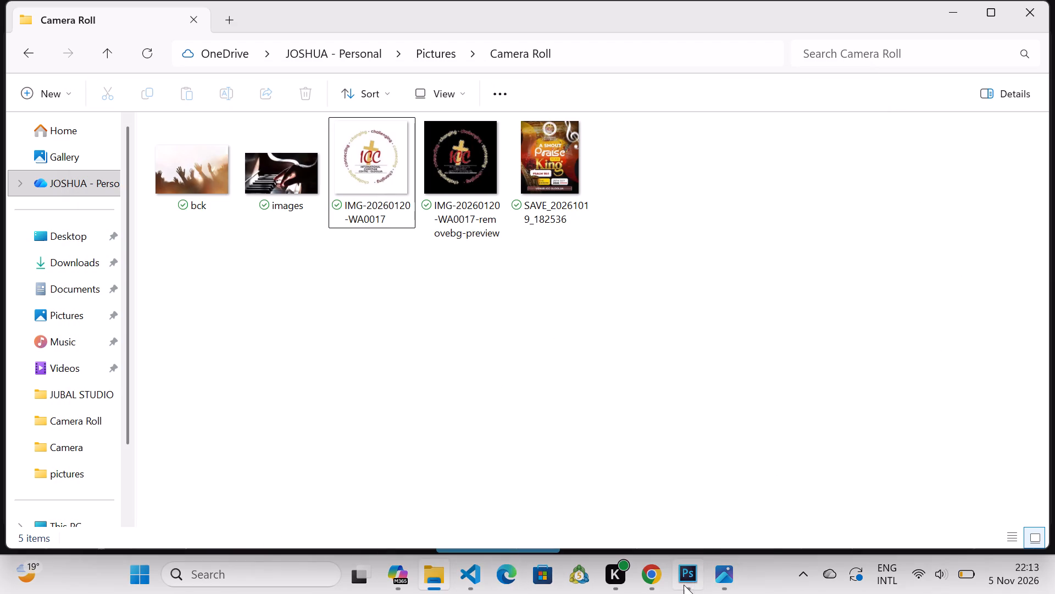
Back in Photoshop, draw a text box about 1.5 cm tall on the poster, below the ISAIAH 60:1 text.
click(682, 580)
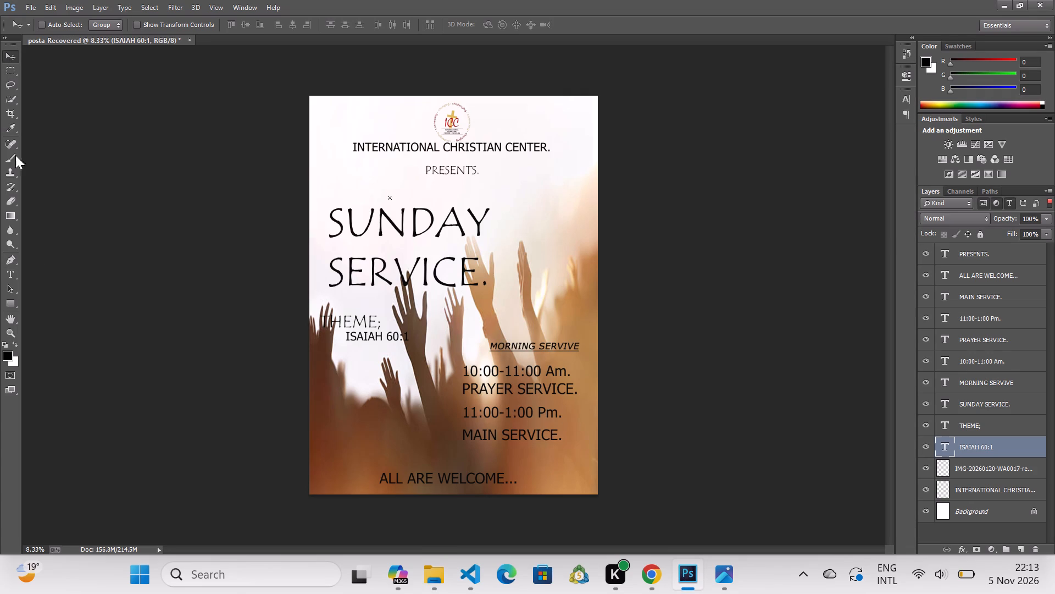
click(10, 271)
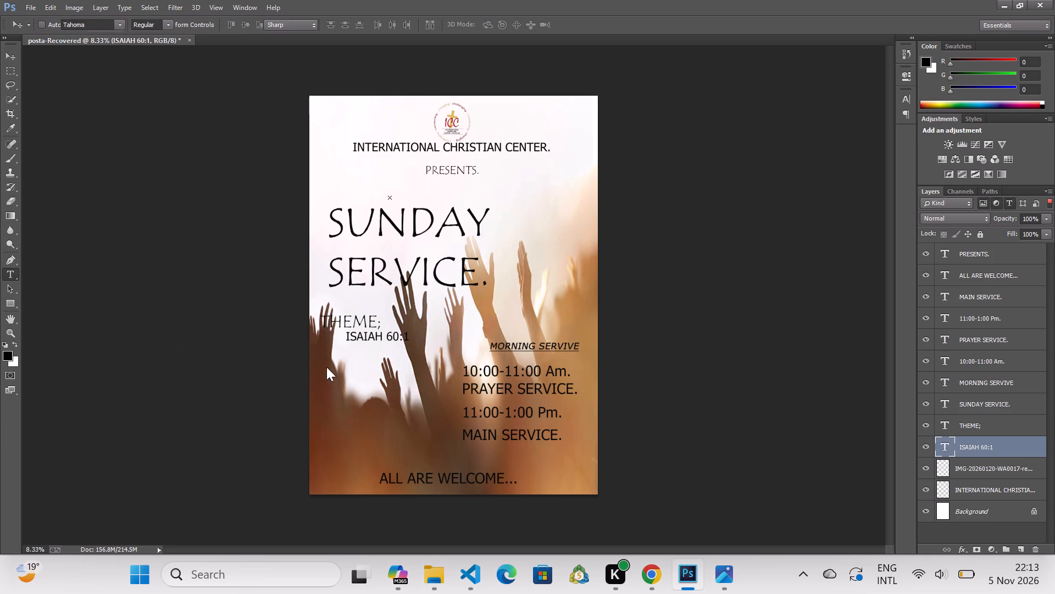
drag(326, 358, 349, 360)
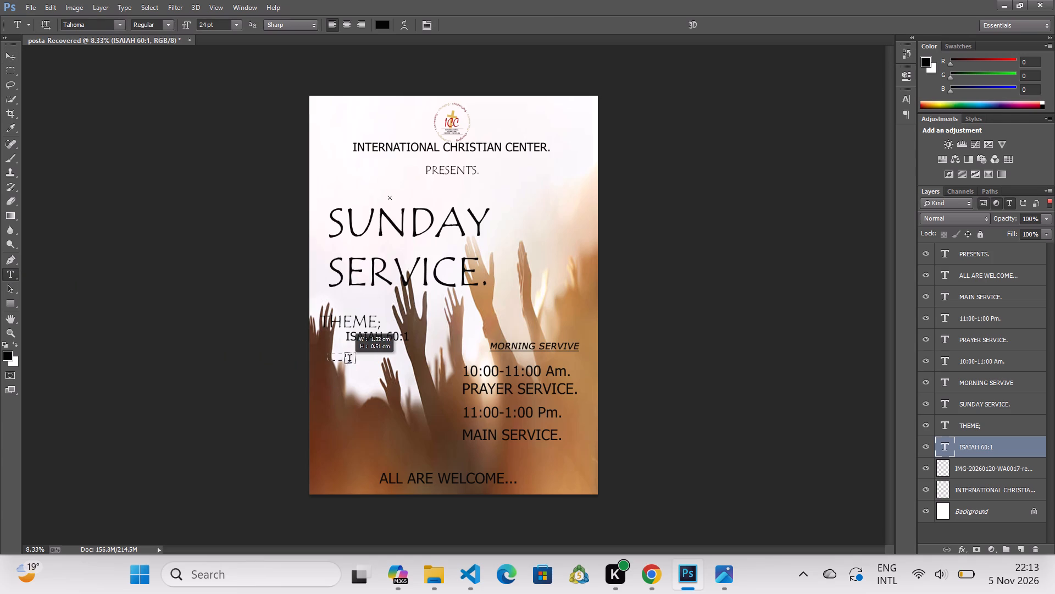
drag(349, 360, 409, 394)
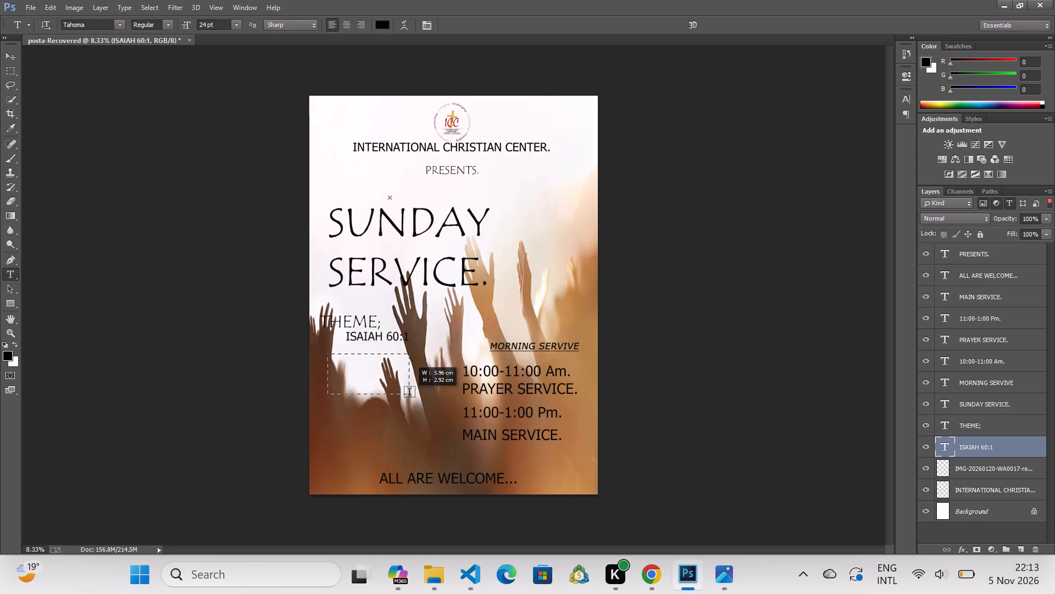
drag(409, 394, 336, 369)
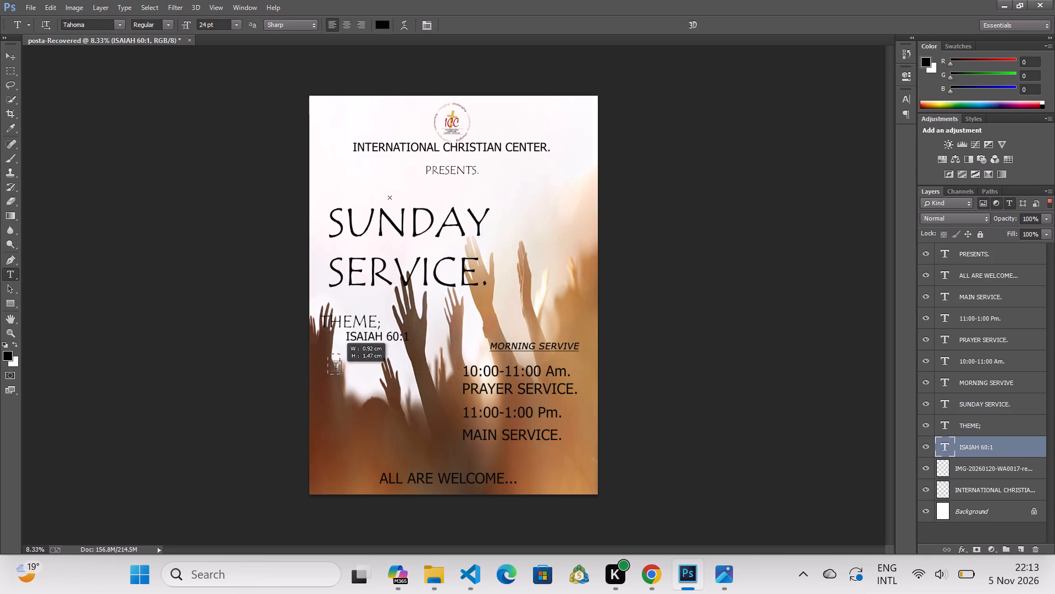
drag(336, 369, 431, 371)
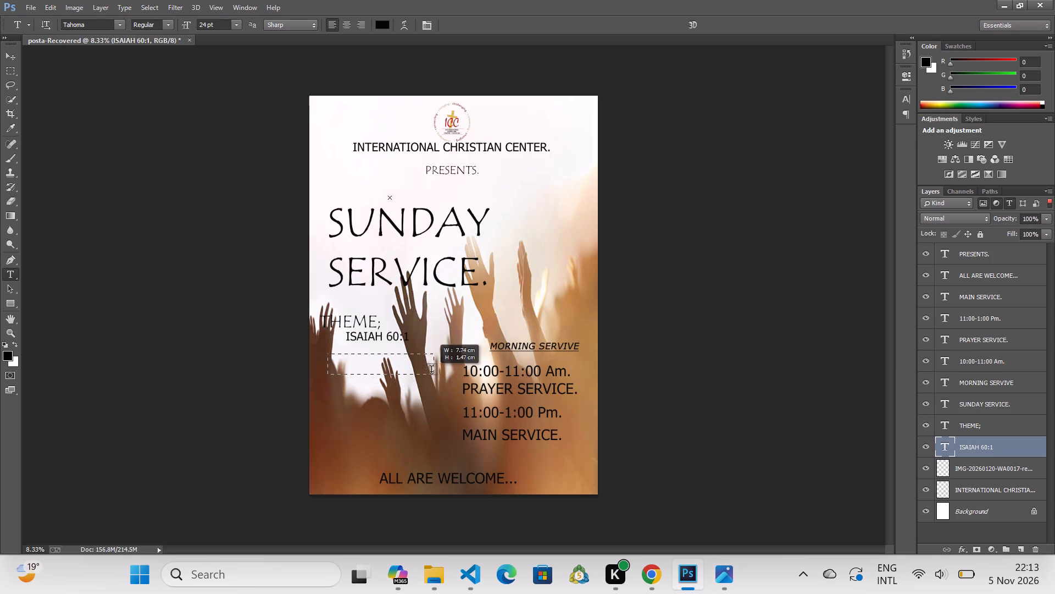
drag(431, 371, 457, 372)
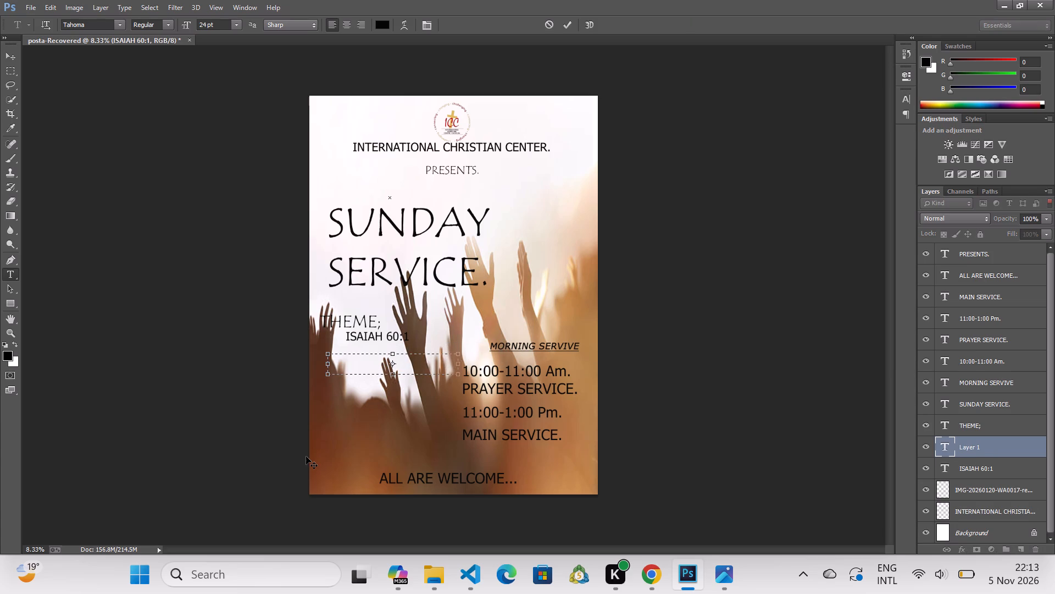
Fill the new text box with COME WE CONNECT and commit the text.
text(COME)
key(space)
text(WE)
key(space)
text(CI)
key(n)
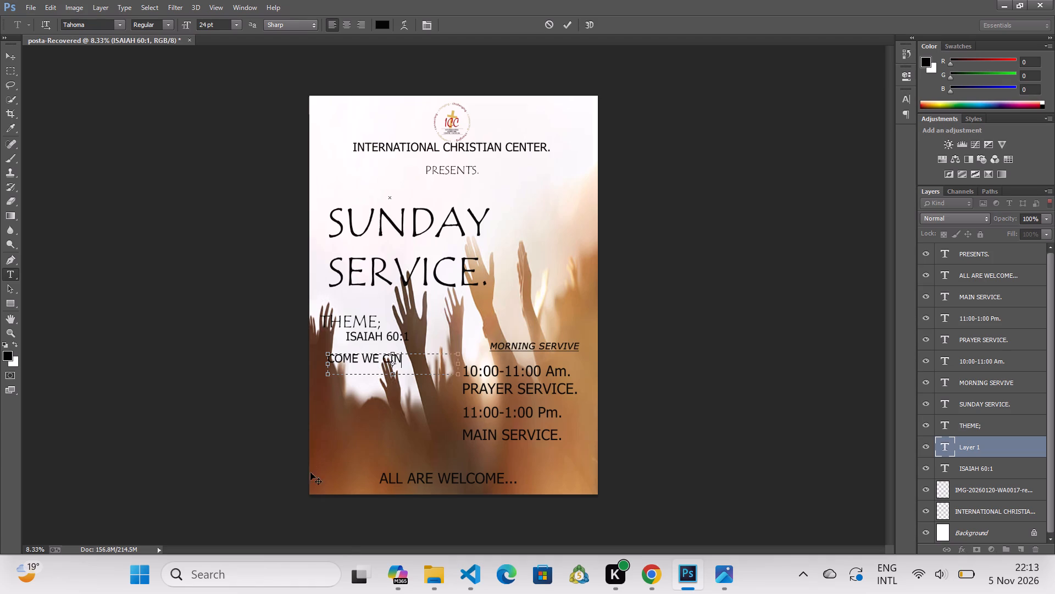
key(BackSpace)
key(BackSpace)
text(ONNECT)
key(space)
text(AND)
key(space)
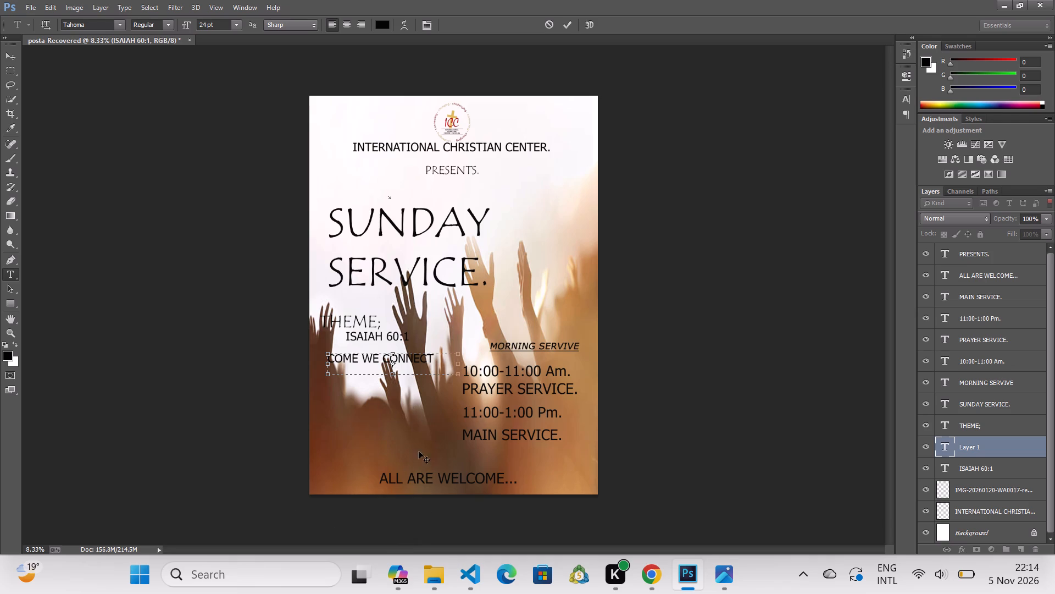
key(BackSpace)
key(BackSpace)
key(BackSpace)
key(BackSpace)
key(BackSpace)
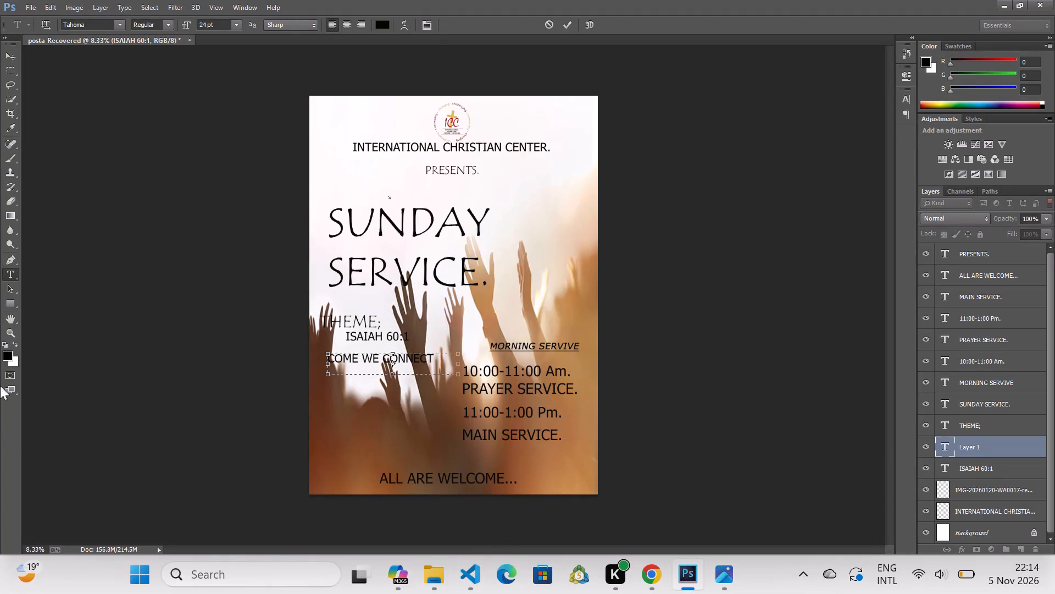
click(213, 387)
click(10, 59)
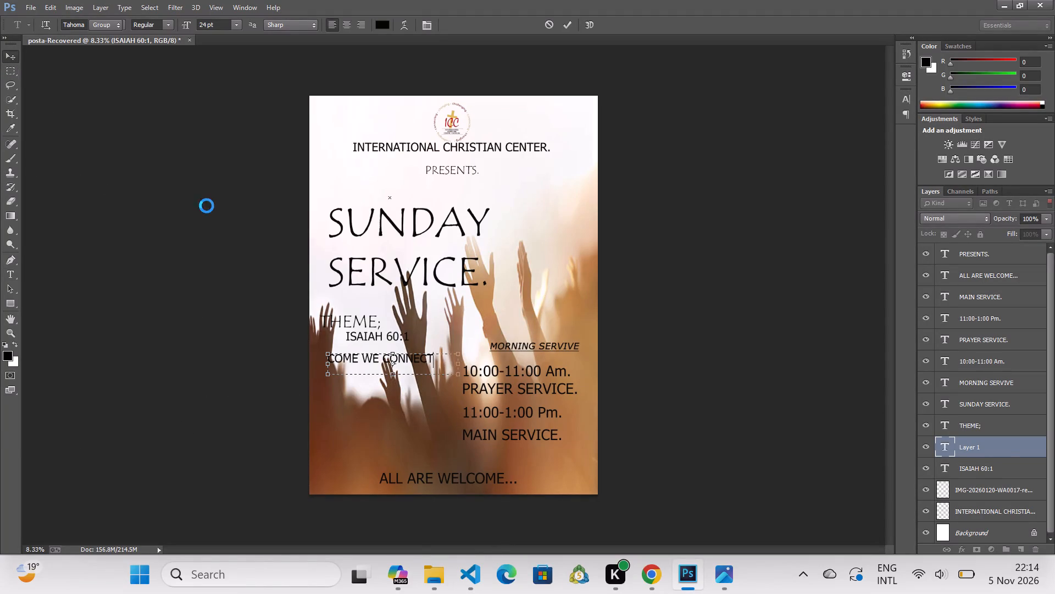
Add a second text box below COME WE CONNECT reading AND CHALLENGE.. and commit it.
click(13, 272)
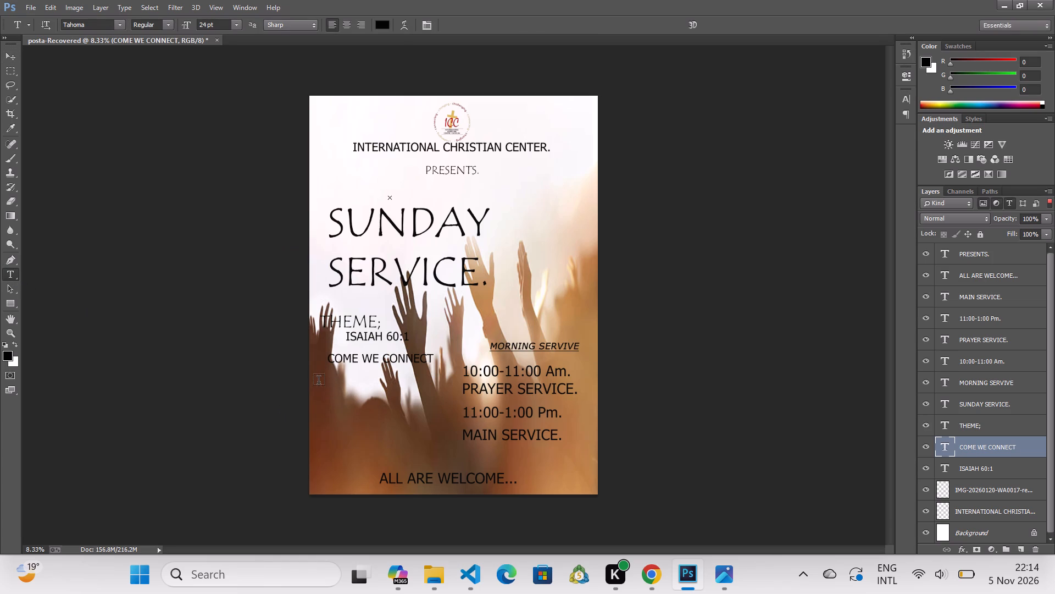
drag(319, 382, 442, 414)
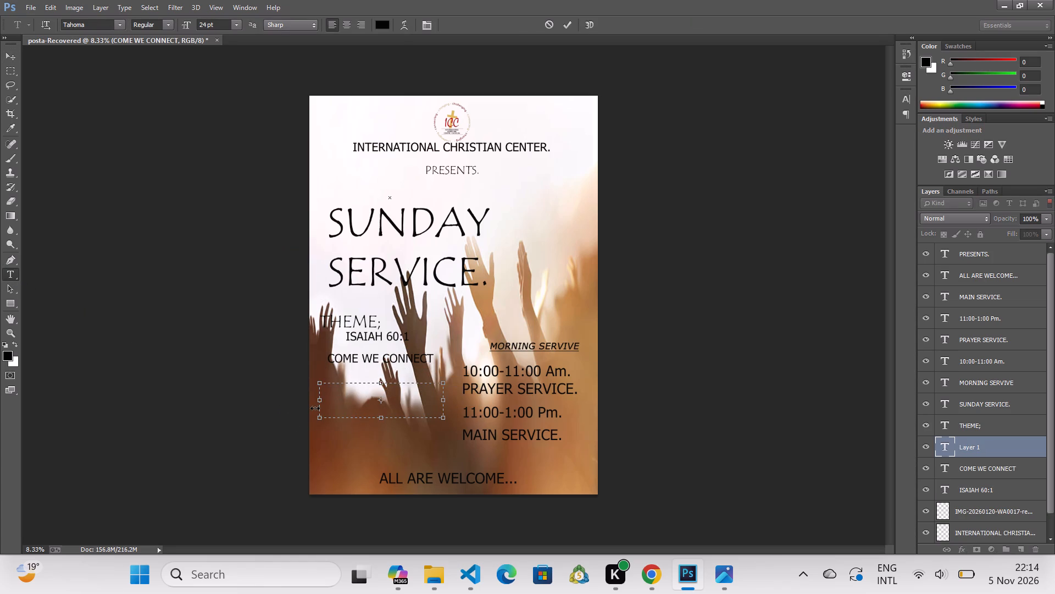
key(a)
text(ND)
key(space)
text(CA)
key(BackSpace)
text(HALLENGE)
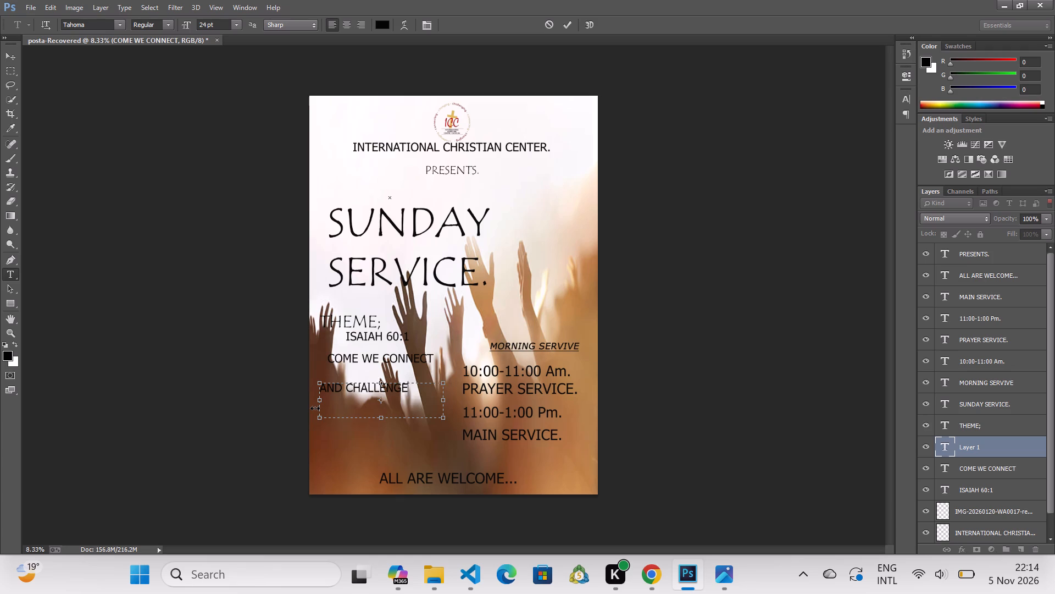
key(period)
key(period)
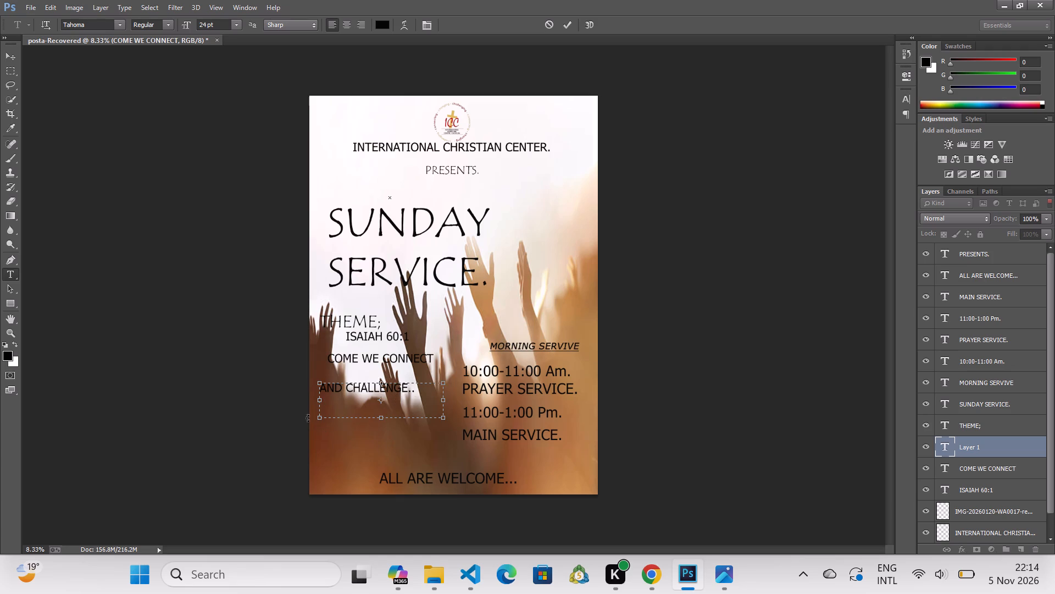
click(297, 419)
click(8, 51)
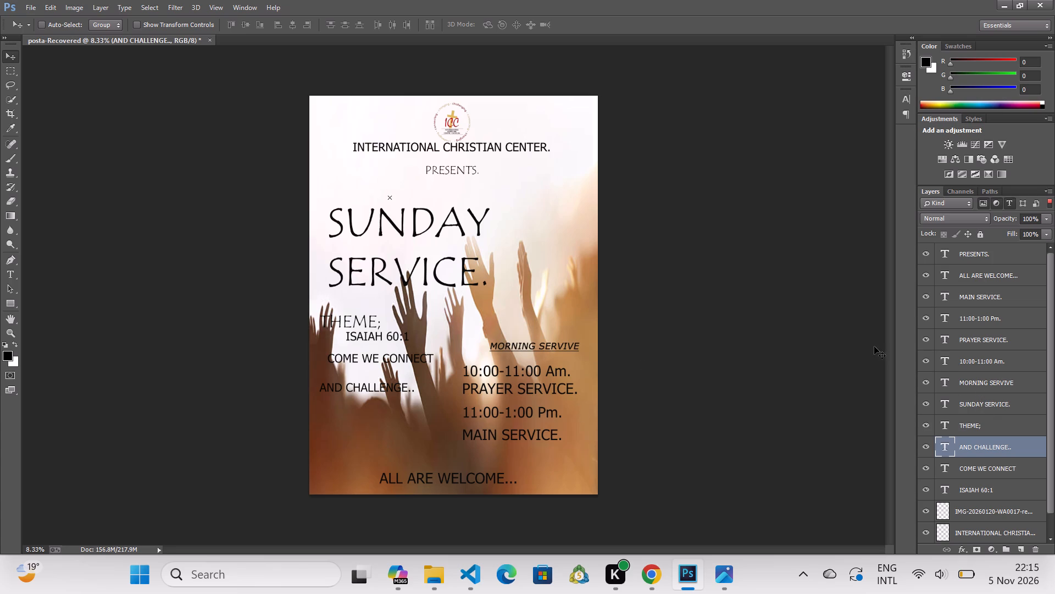
Move the THEME; text right and slightly up, beside the lower end of the SUNDAY SERVICE. heading.
click(967, 427)
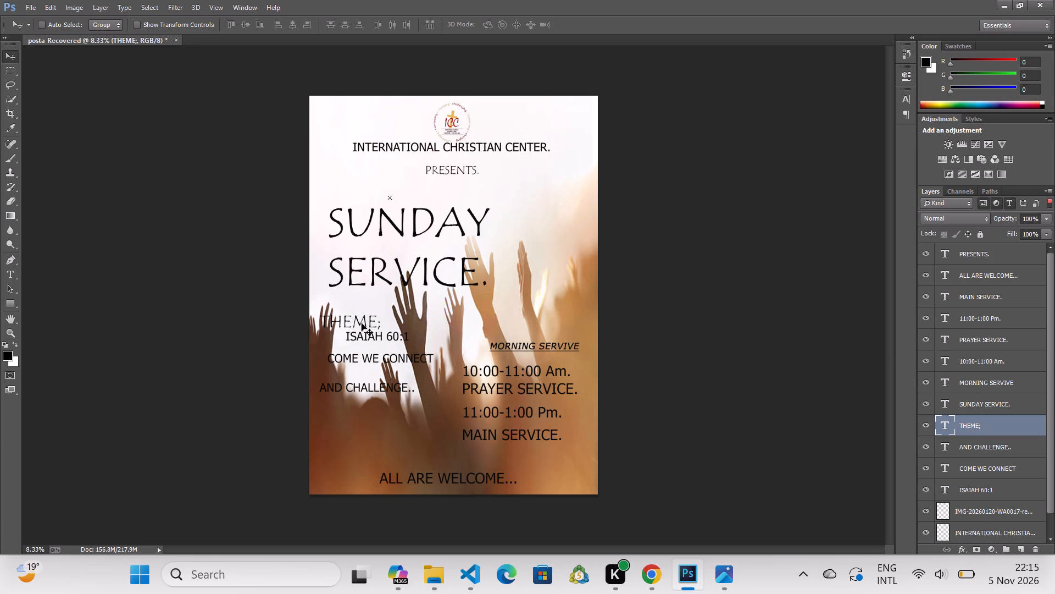
drag(393, 320, 543, 303)
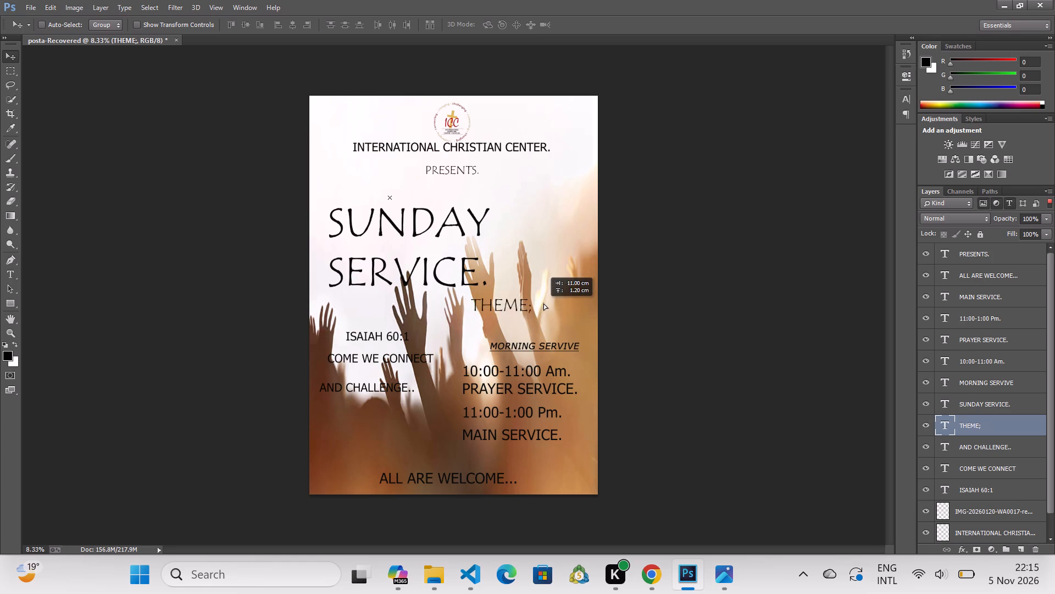
drag(543, 303, 559, 295)
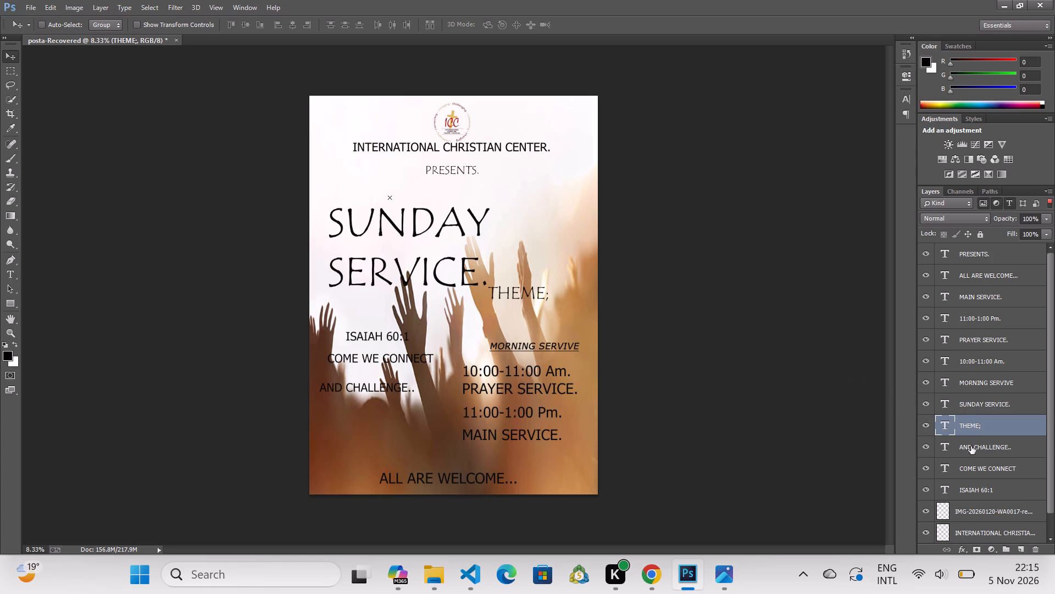
Move the ISAIAH 60:1 text right and up, just beneath and slightly right of the THEME; text.
click(973, 498)
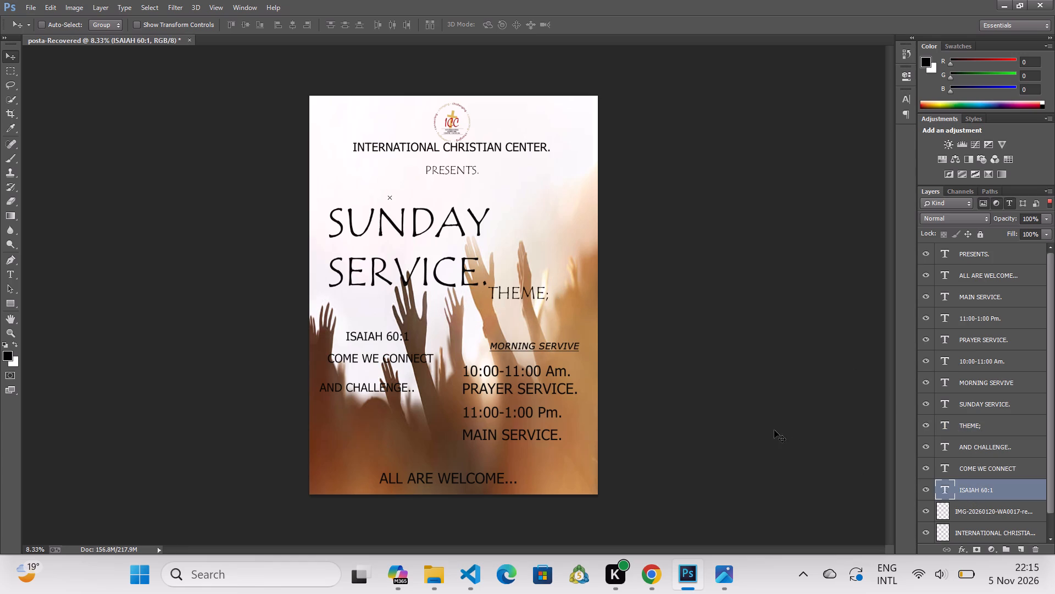
drag(370, 343, 506, 328)
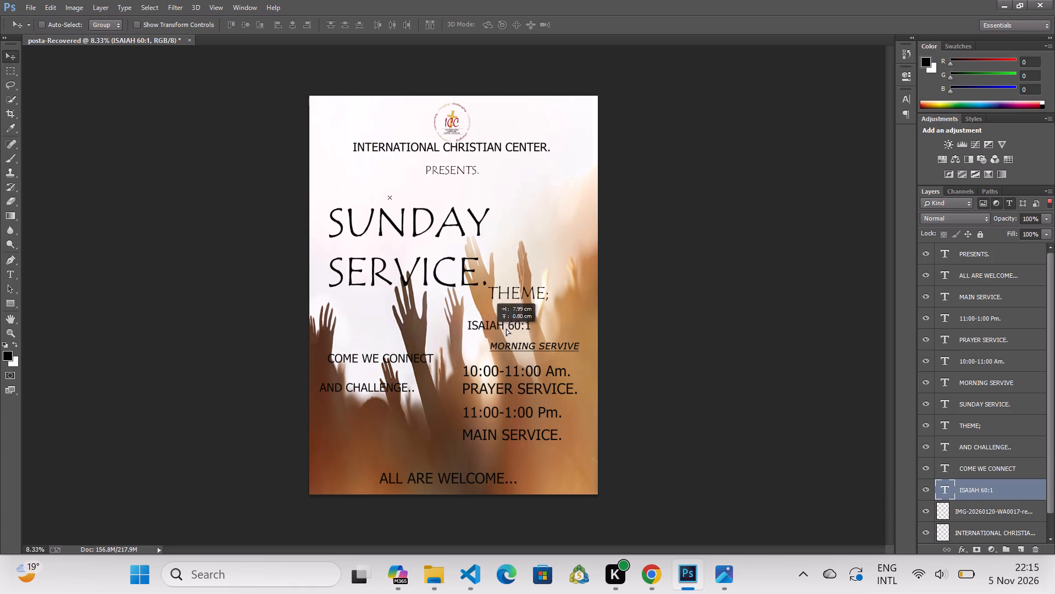
drag(506, 328, 551, 315)
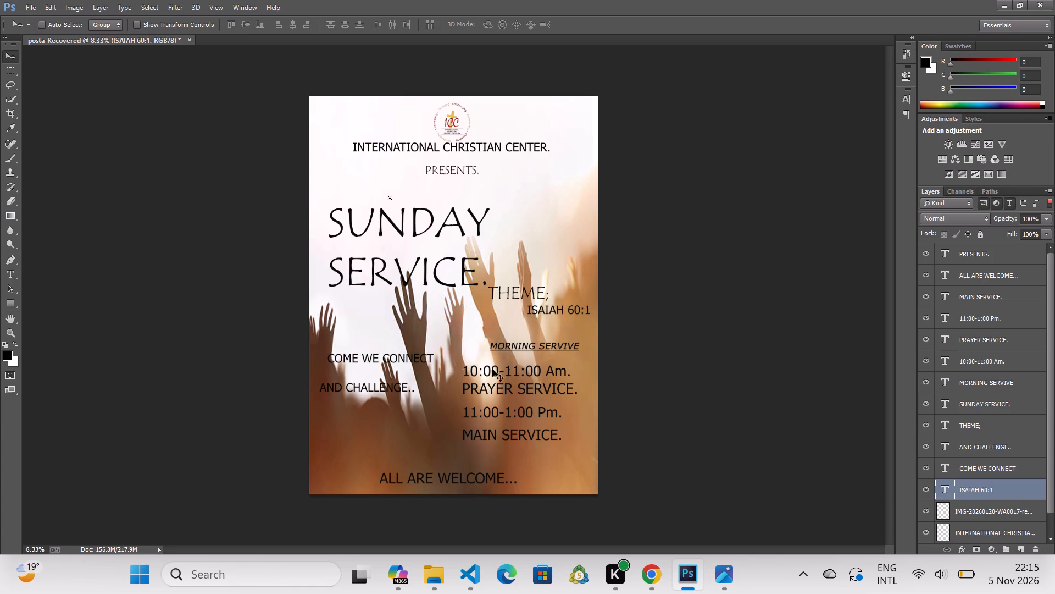
Move the MORNING SERVIVE text left and slightly up, just above COME WE CONNECT.
click(972, 387)
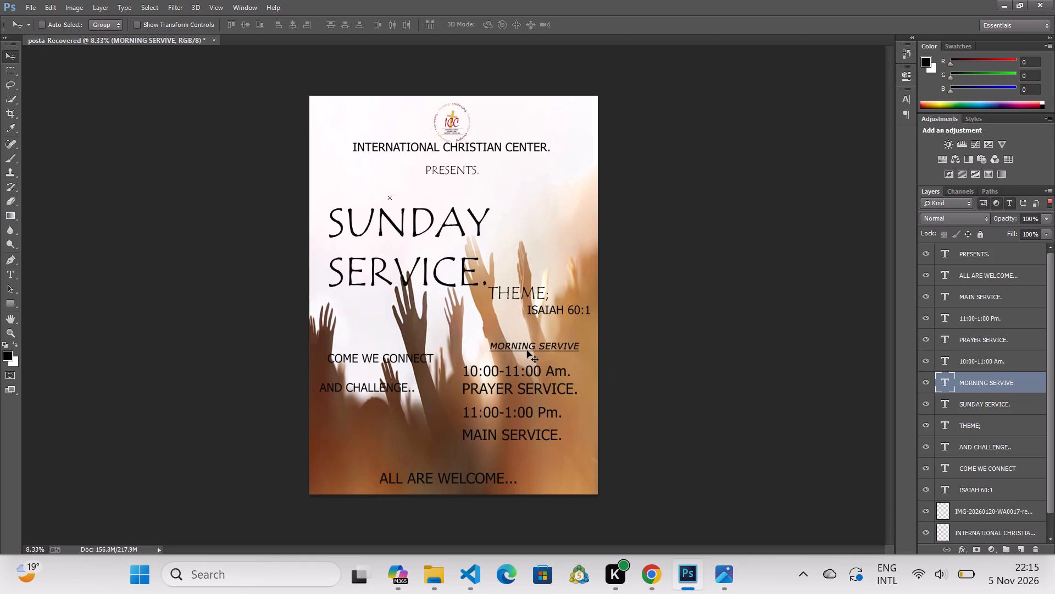
drag(527, 350, 376, 348)
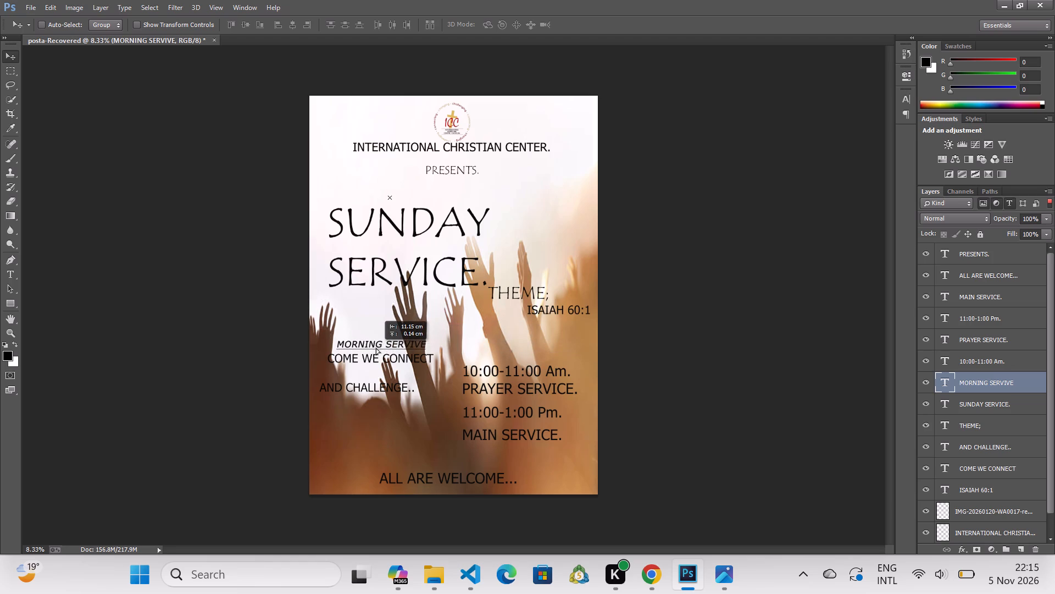
drag(376, 348, 365, 340)
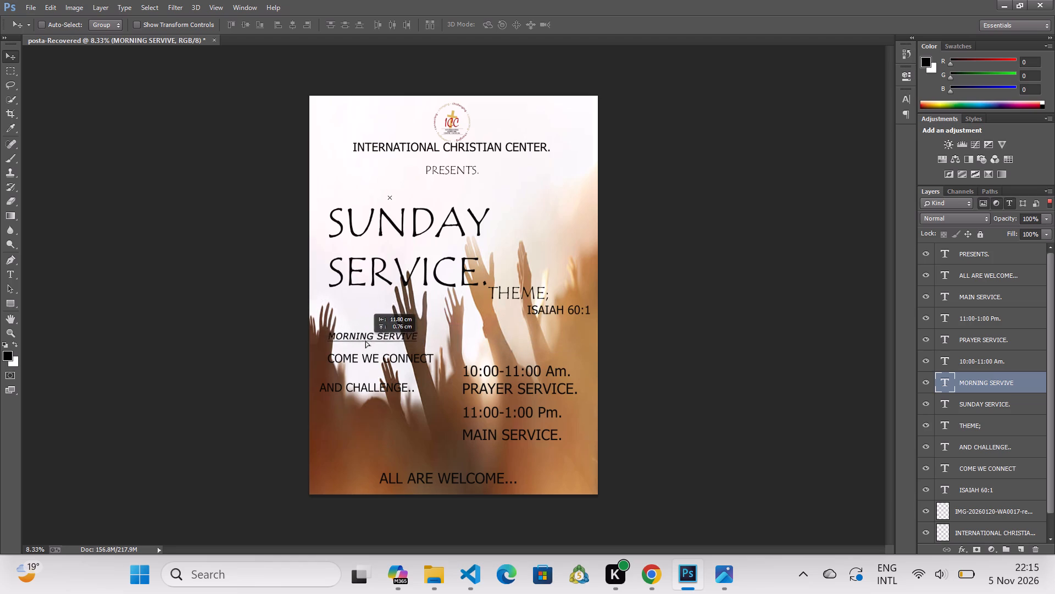
drag(365, 340, 373, 340)
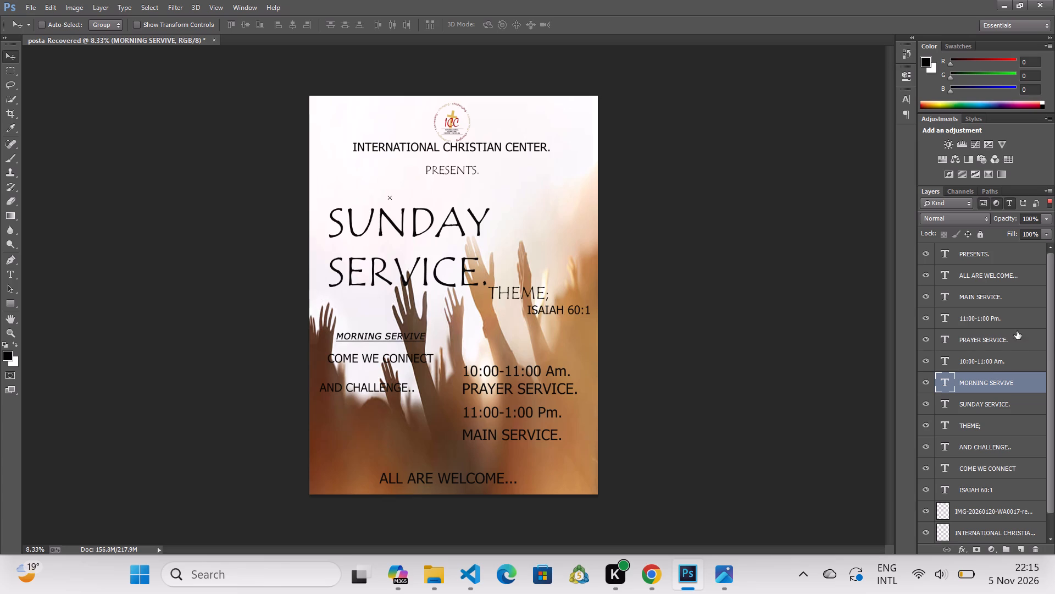
Move the COME WE CONNECT text down to the poster's lower left, just above ALL ARE WELCOME...
click(973, 468)
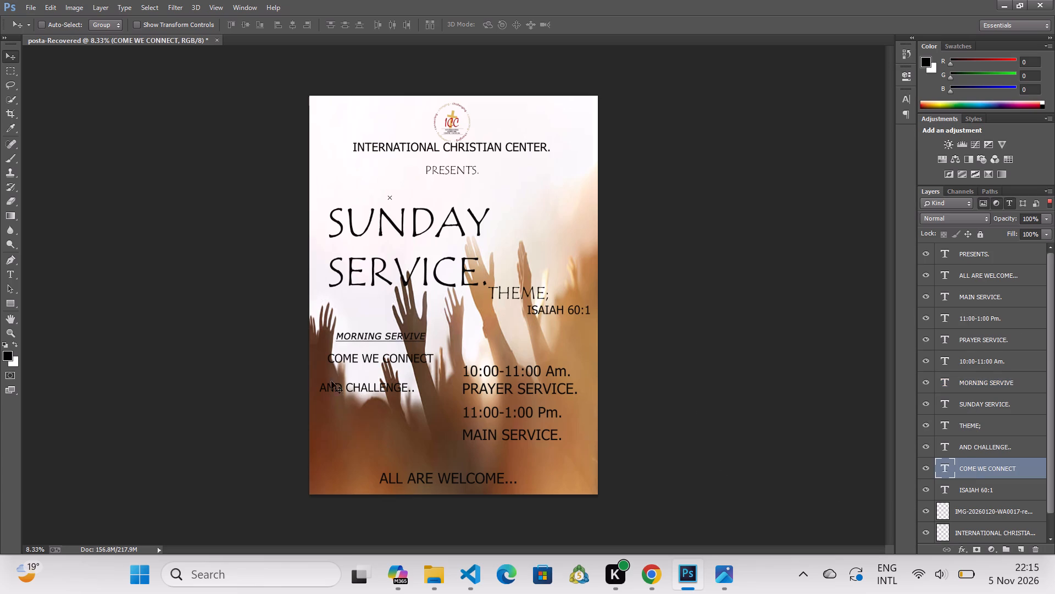
drag(363, 360, 355, 453)
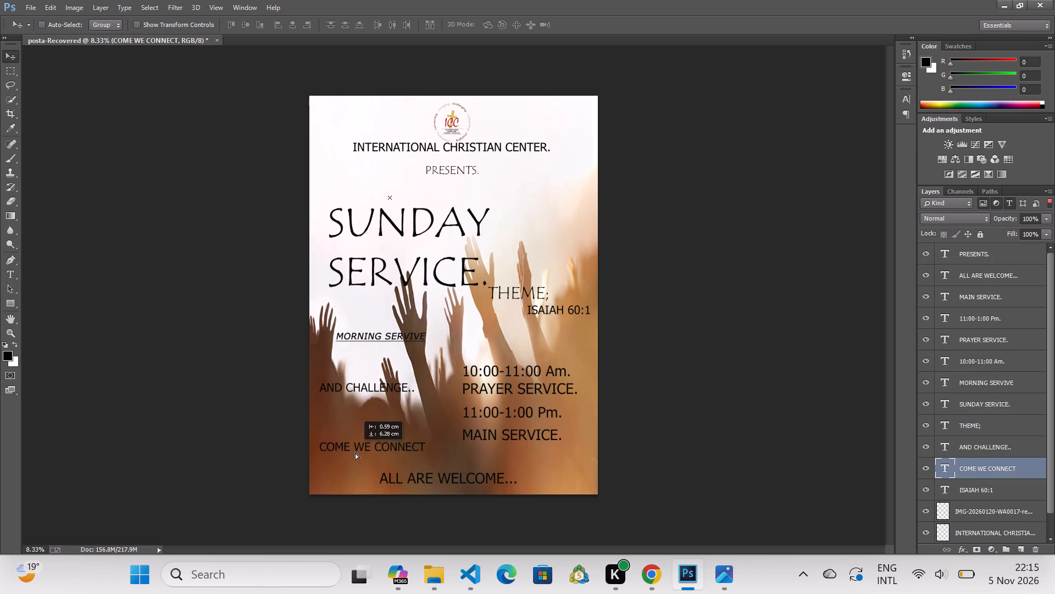
drag(355, 453, 357, 457)
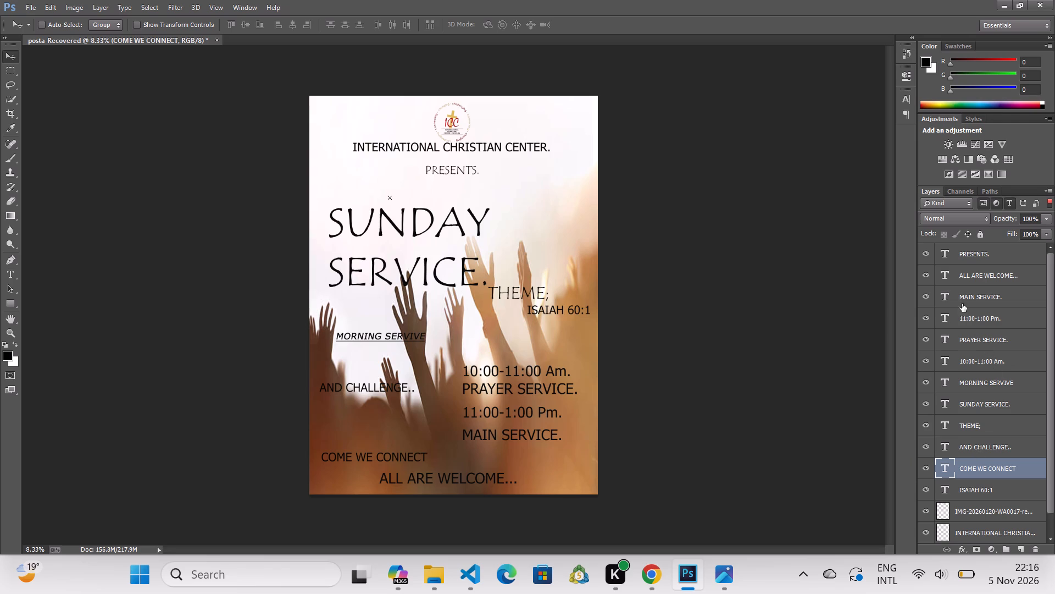
Move the 10:00-11:00 Am. text left, beneath the MORNING SERVIVE heading near the poster's left edge.
click(1015, 362)
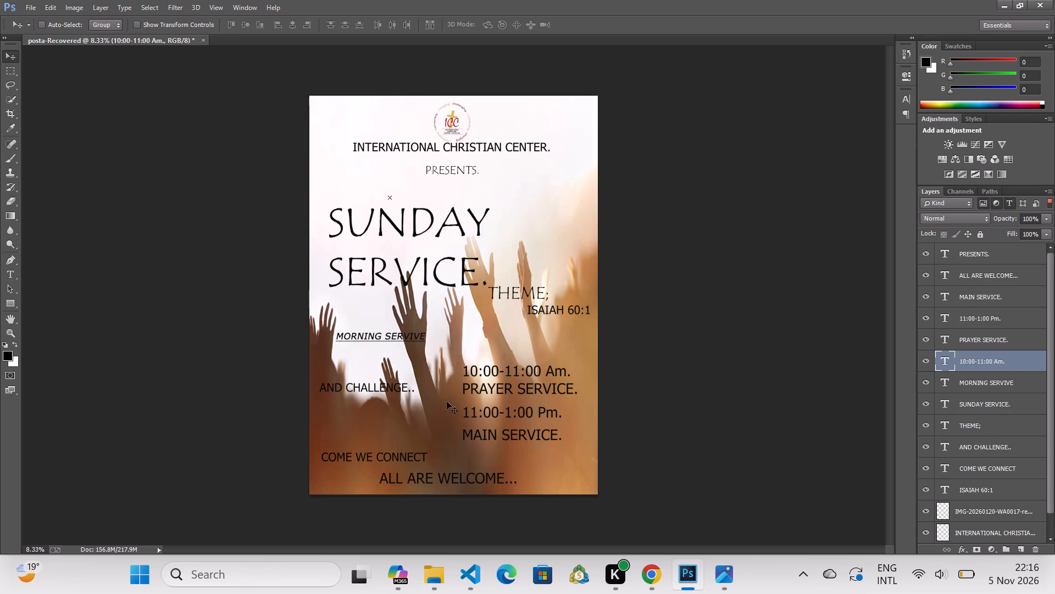
drag(465, 376, 359, 367)
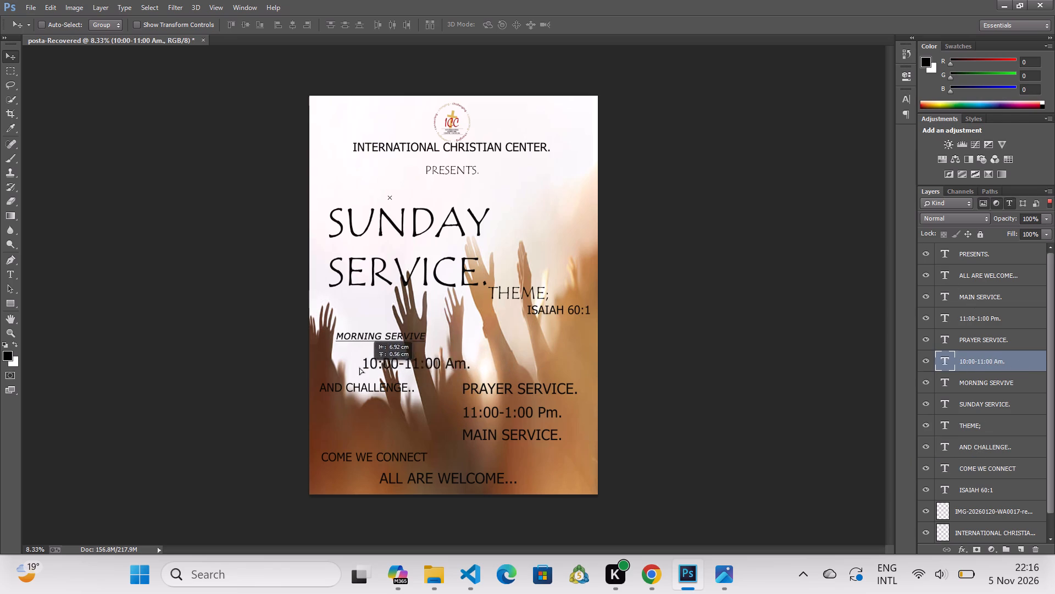
drag(359, 367, 316, 367)
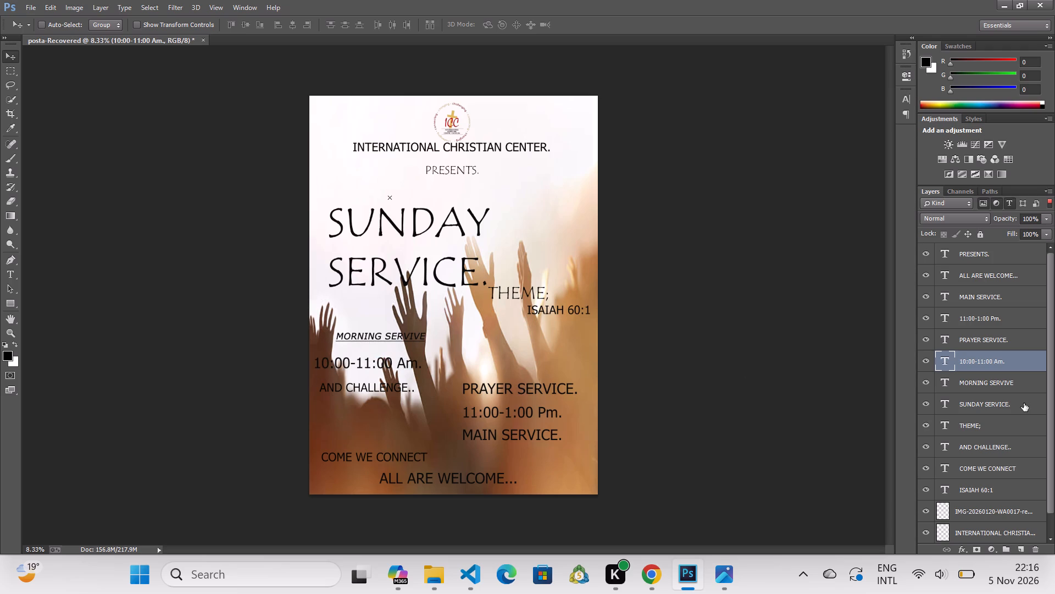
Move the PRAYER SERVICE. text left and up so it sits just right of 10:00-11:00 Am.
click(979, 346)
drag(542, 396, 538, 393)
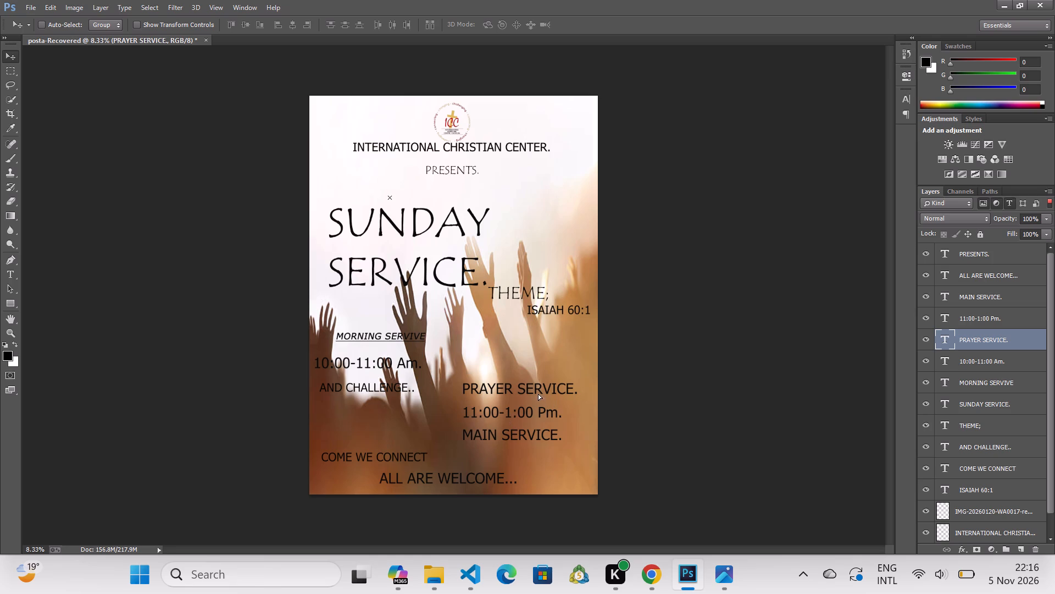
drag(538, 393, 512, 380)
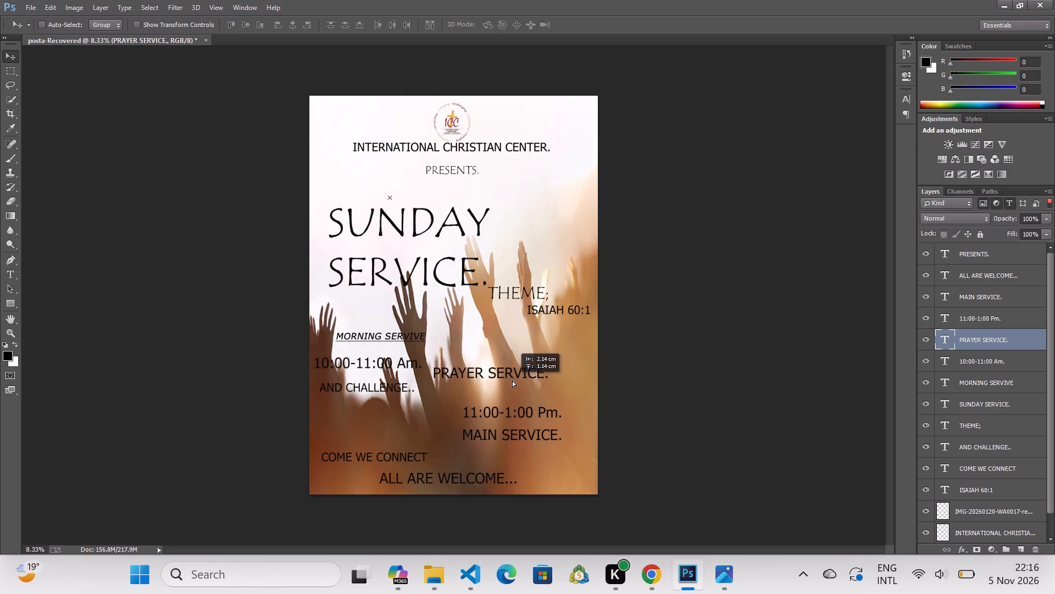
drag(512, 380, 515, 373)
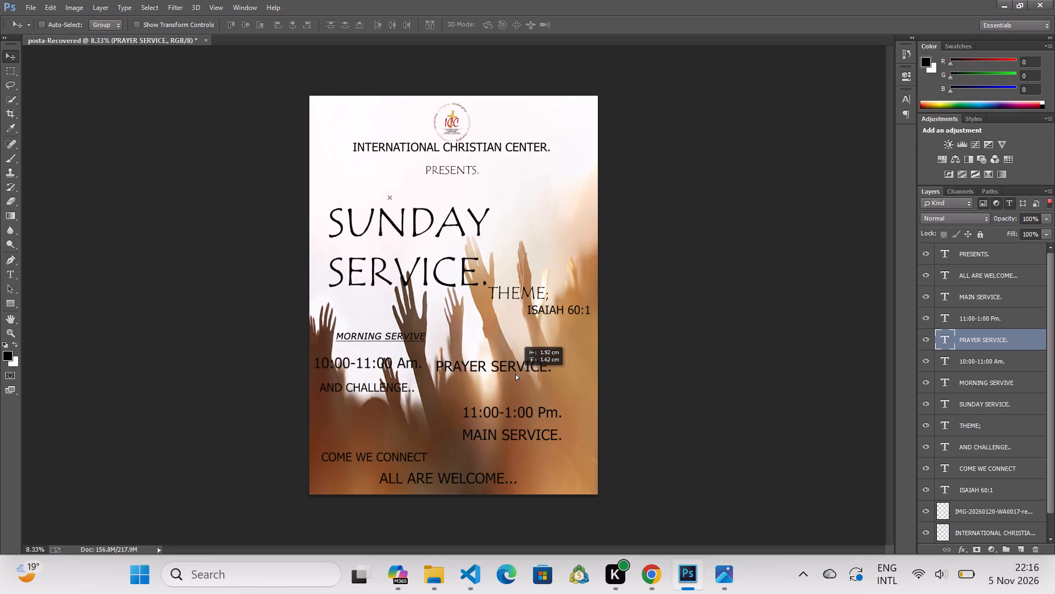
drag(515, 373, 512, 380)
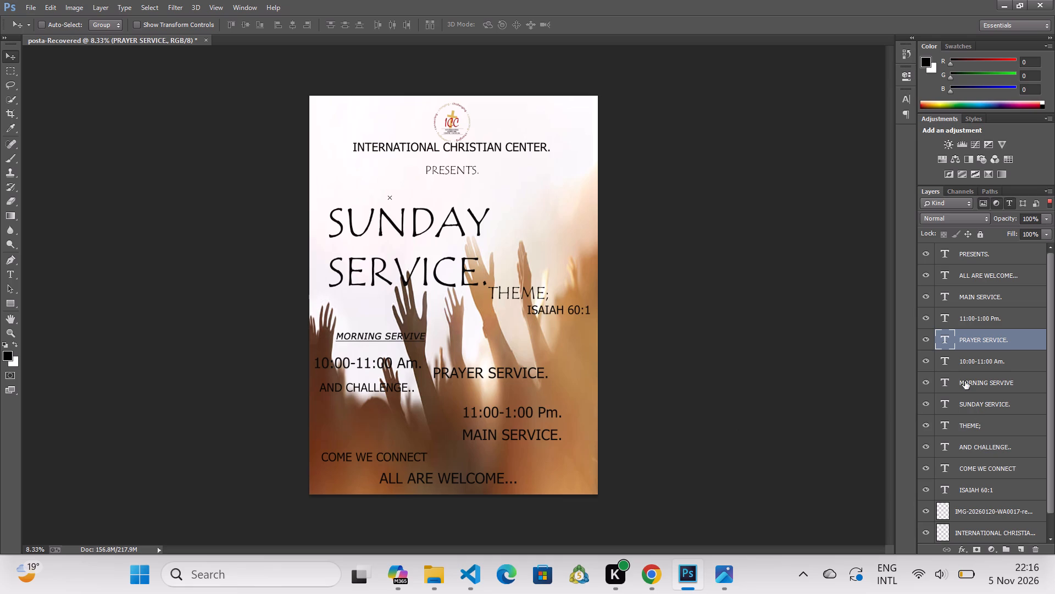
Move the AND CHALLENGE.. text down and right, onto the same line directly after COME WE CONNECT.
click(975, 448)
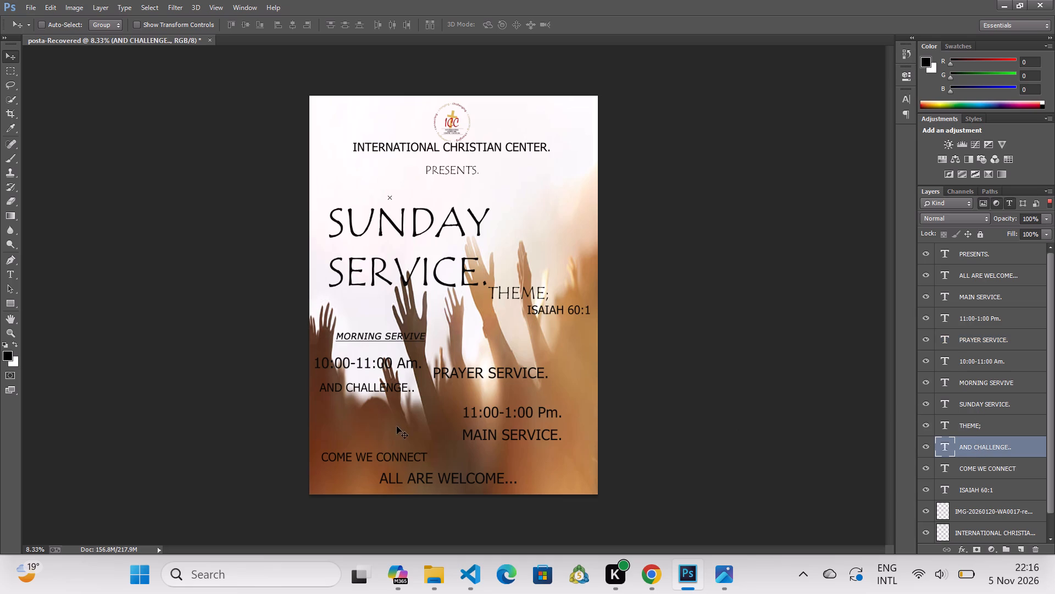
drag(358, 388, 361, 432)
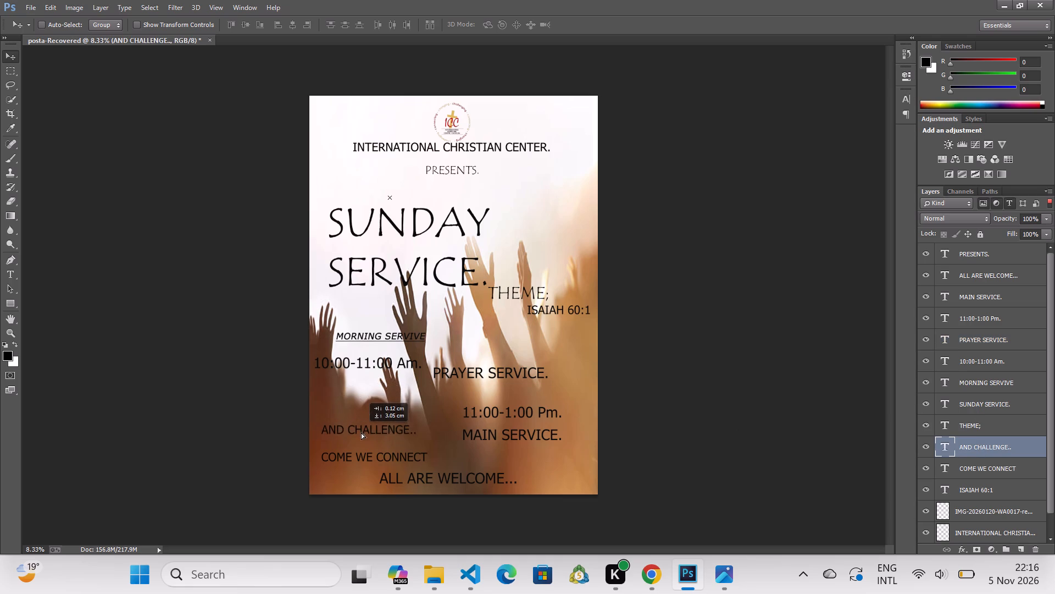
drag(361, 432, 481, 459)
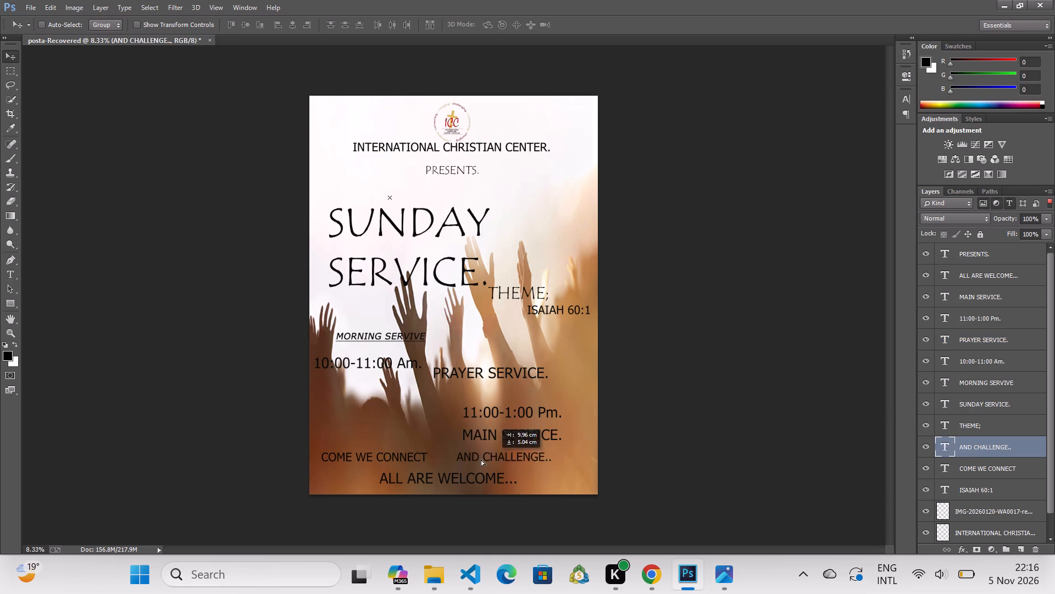
drag(481, 459, 470, 455)
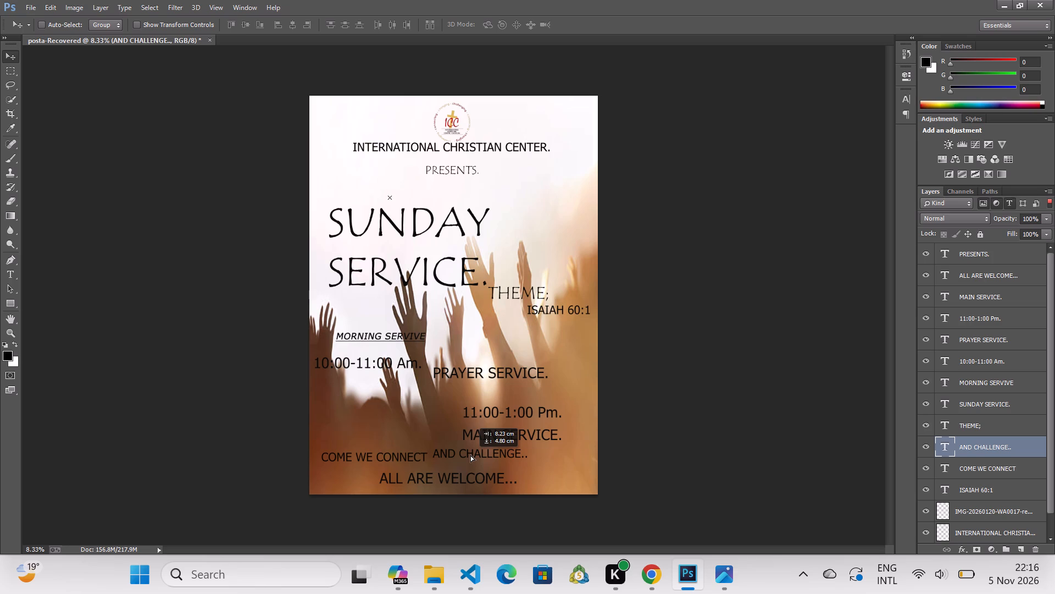
drag(470, 455, 471, 457)
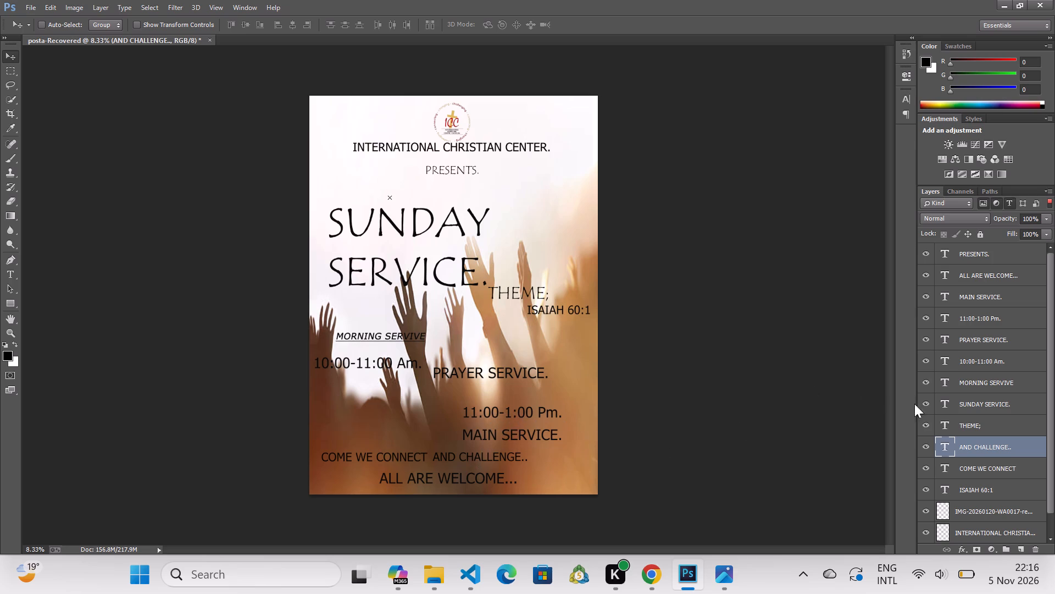
Move the 11:00-1:00 Pm. text left and up, beneath 10:00-11:00 Am.
click(1011, 322)
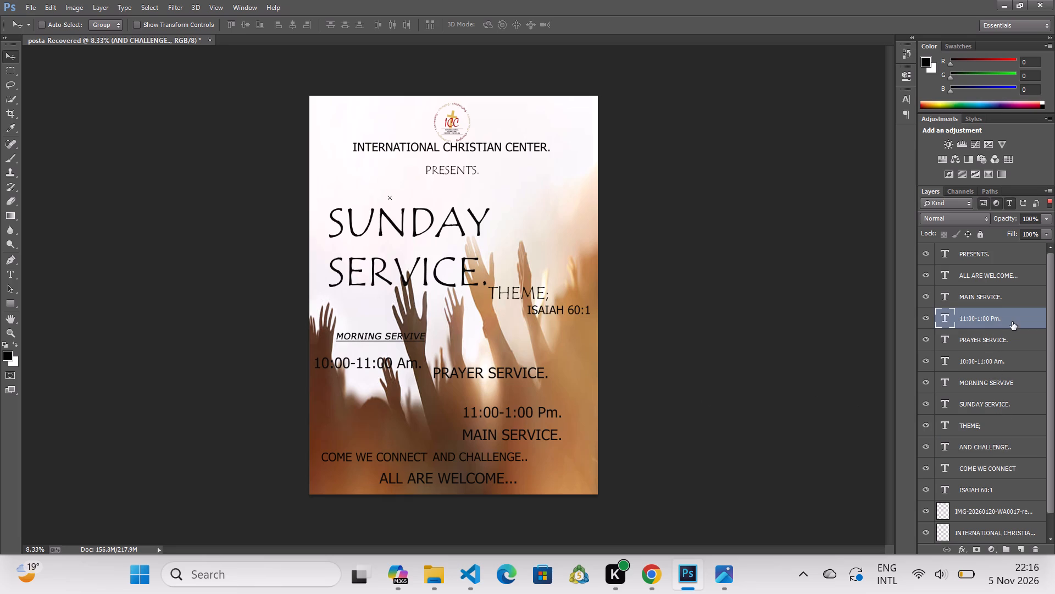
drag(479, 417, 437, 410)
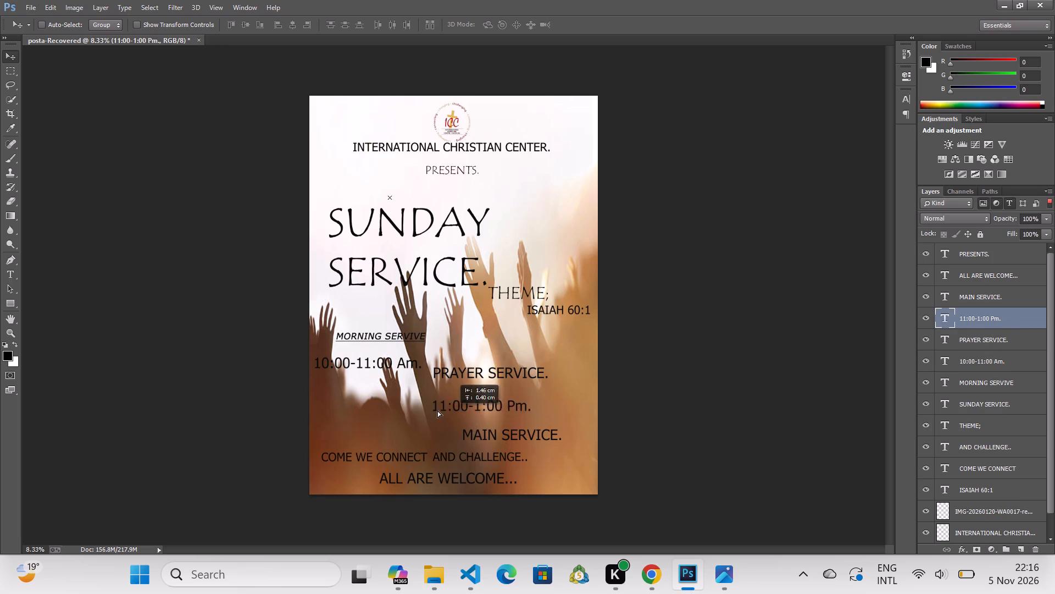
drag(437, 410, 342, 398)
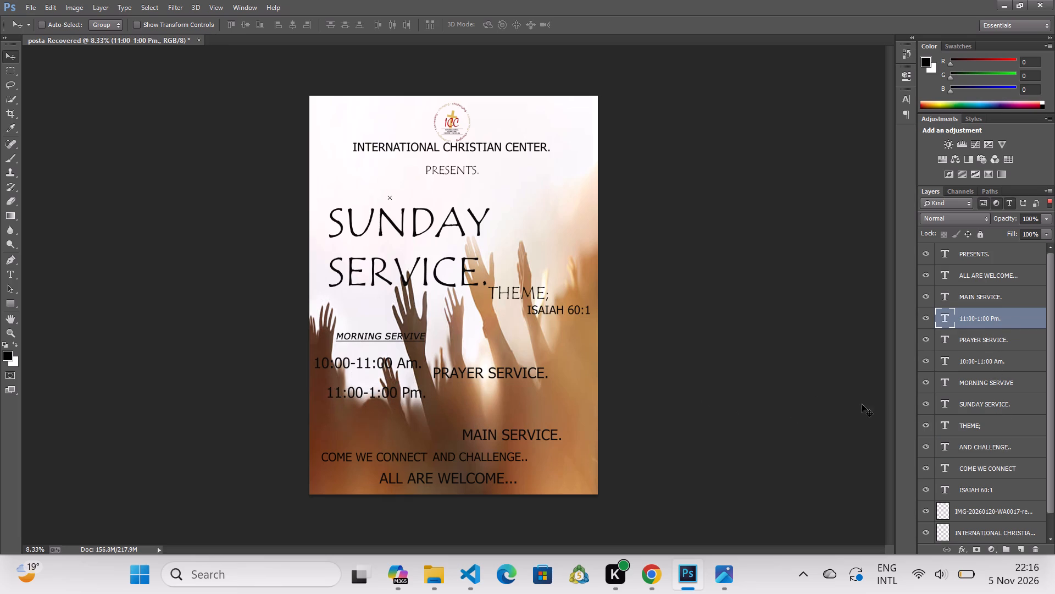
Move the MAIN SERVICE. text left and up, beside 11:00-1:00 Pm. and left-aligned beneath PRAYER SERVICE.
click(1026, 304)
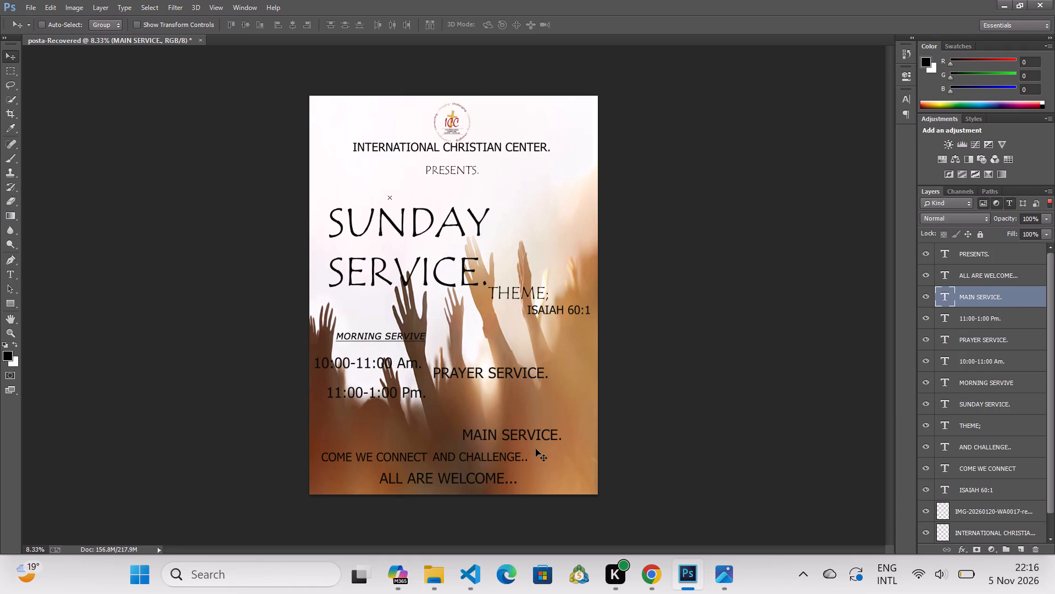
drag(536, 444, 506, 419)
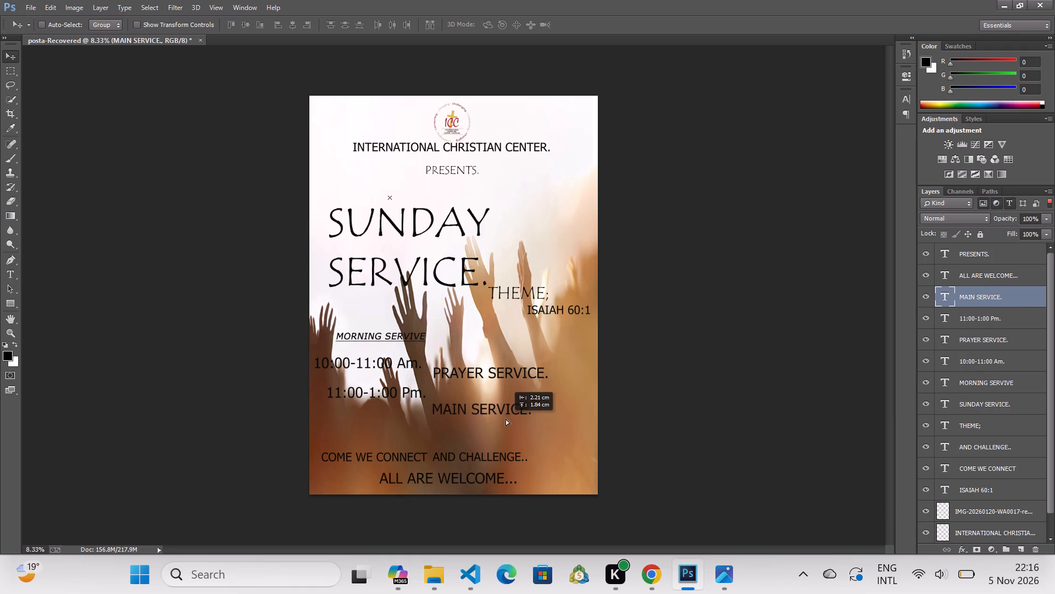
drag(506, 419, 506, 417)
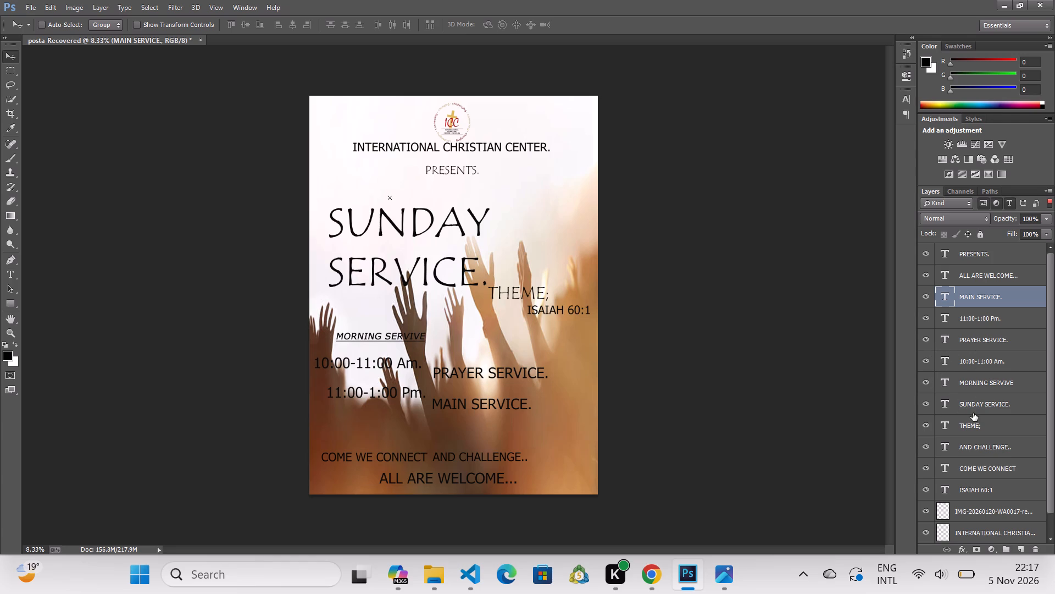
Move the COME WE CONNECT text slightly up, widening the gap above ALL ARE WELCOME... while keeping it near the poster's left edge.
click(997, 469)
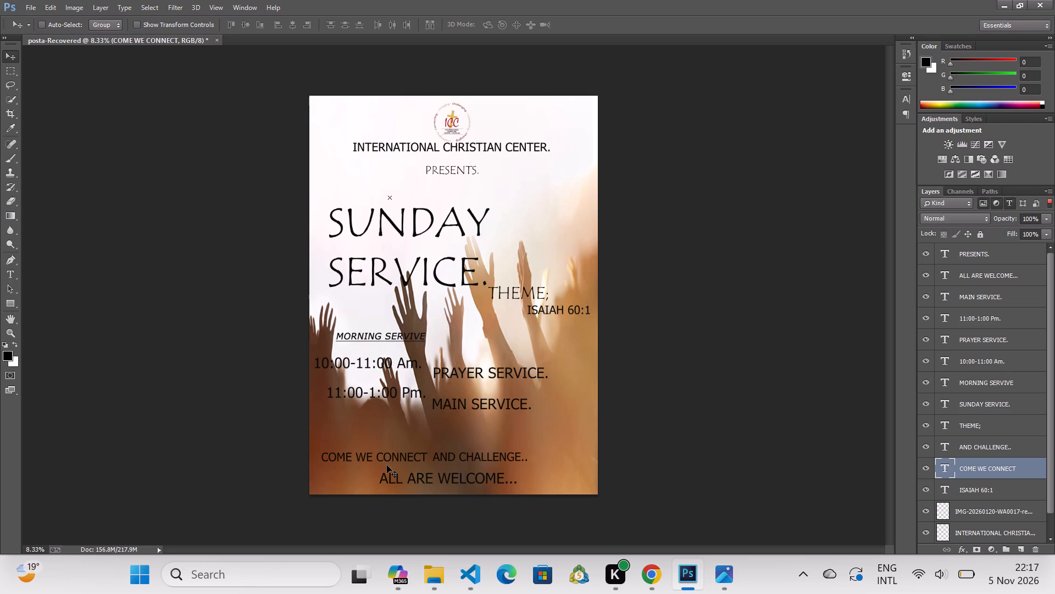
drag(387, 462, 397, 448)
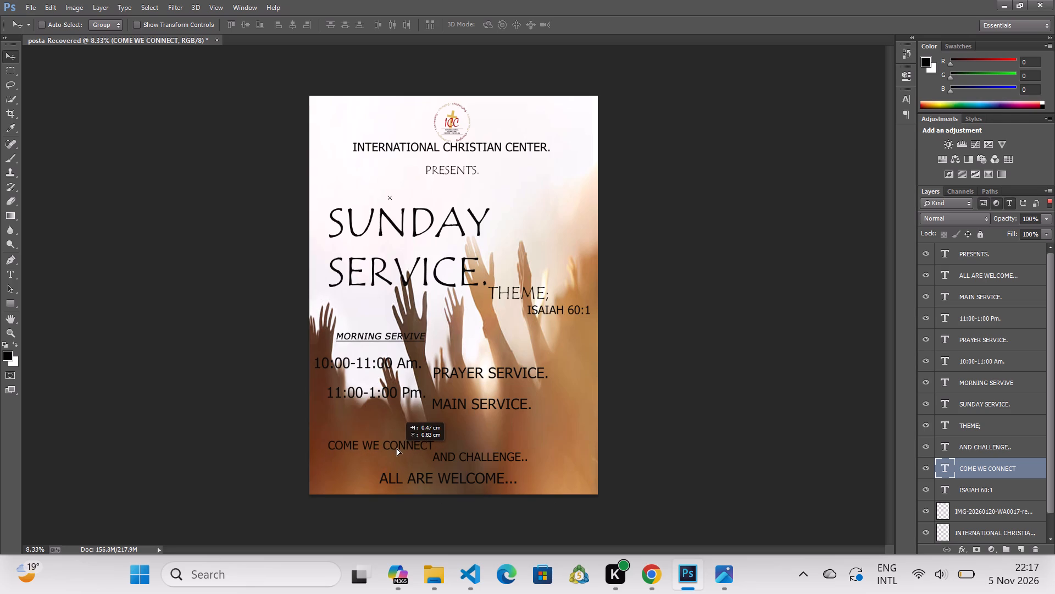
drag(397, 448, 399, 446)
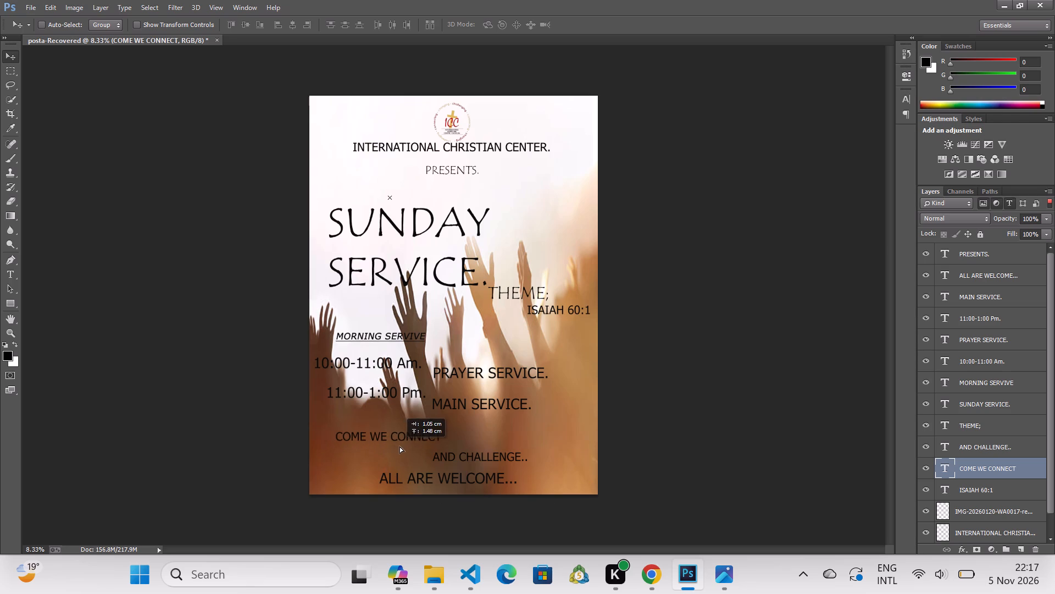
drag(399, 446, 532, 439)
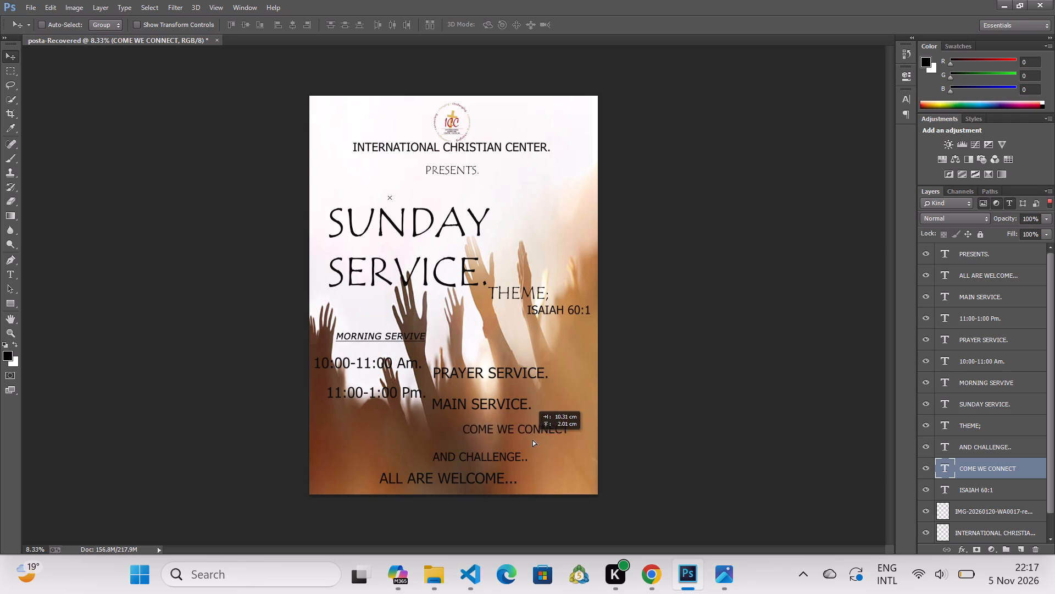
drag(532, 439, 471, 445)
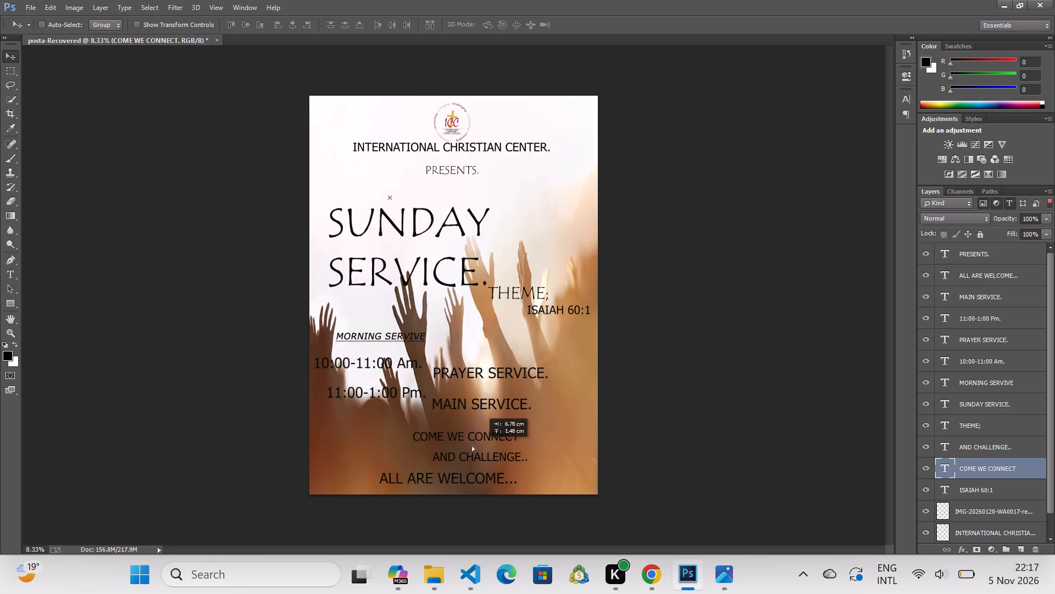
drag(471, 445, 382, 465)
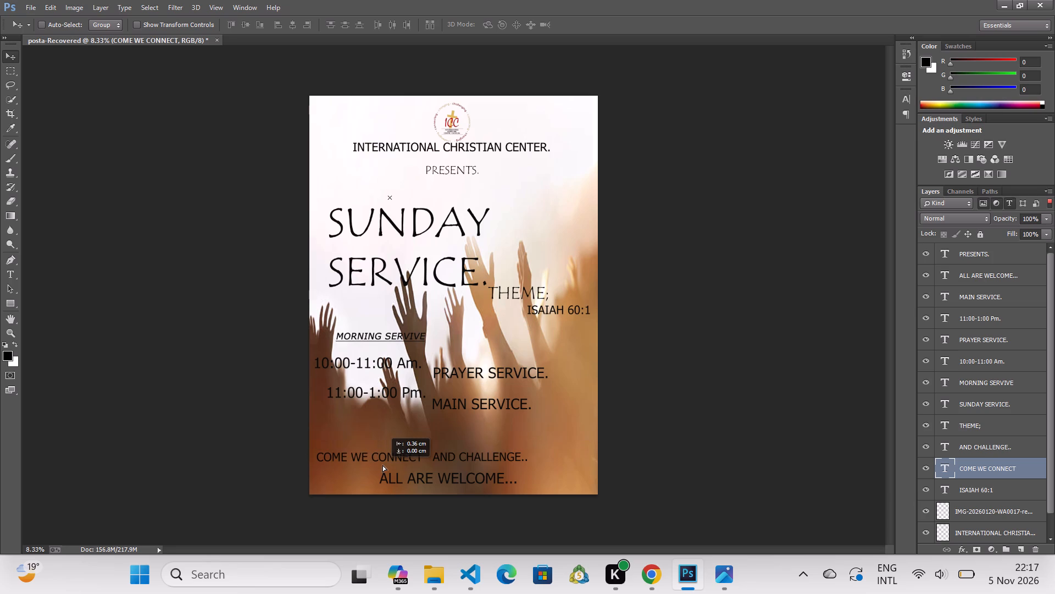
drag(382, 465, 388, 453)
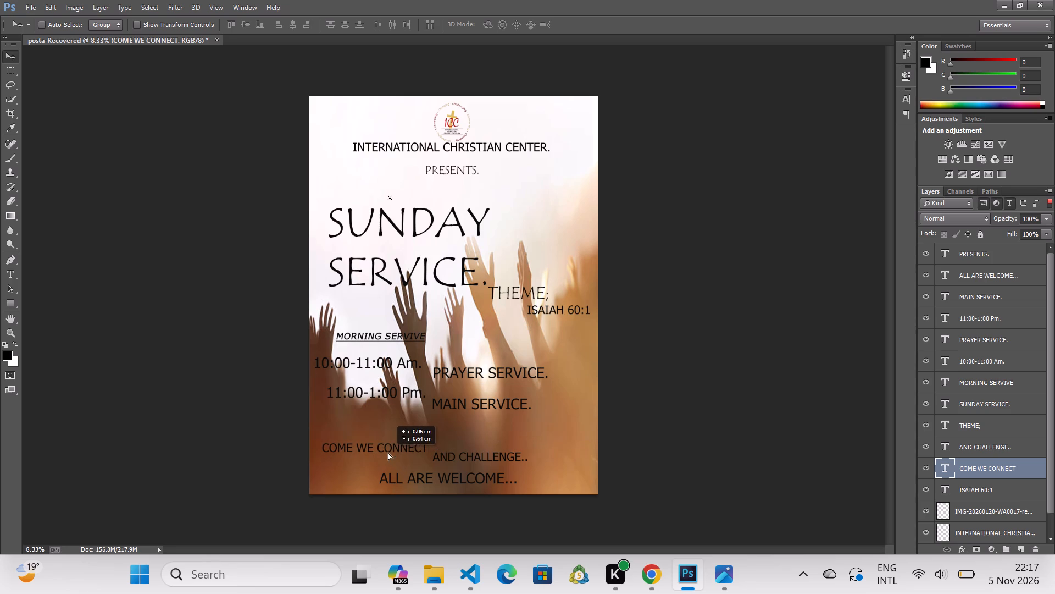
drag(388, 453, 385, 452)
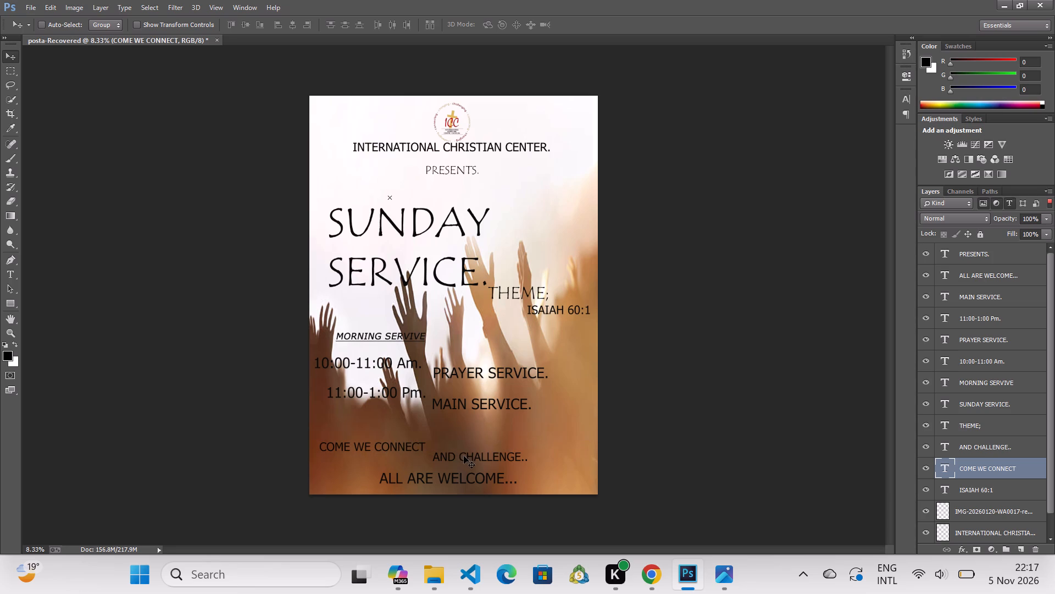
click(467, 458)
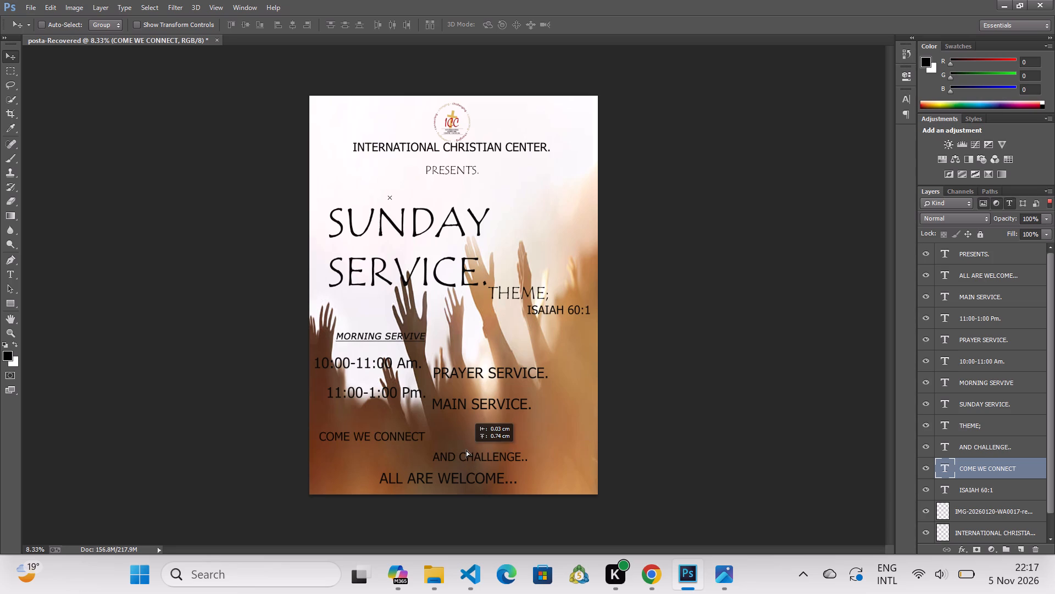
click(466, 450)
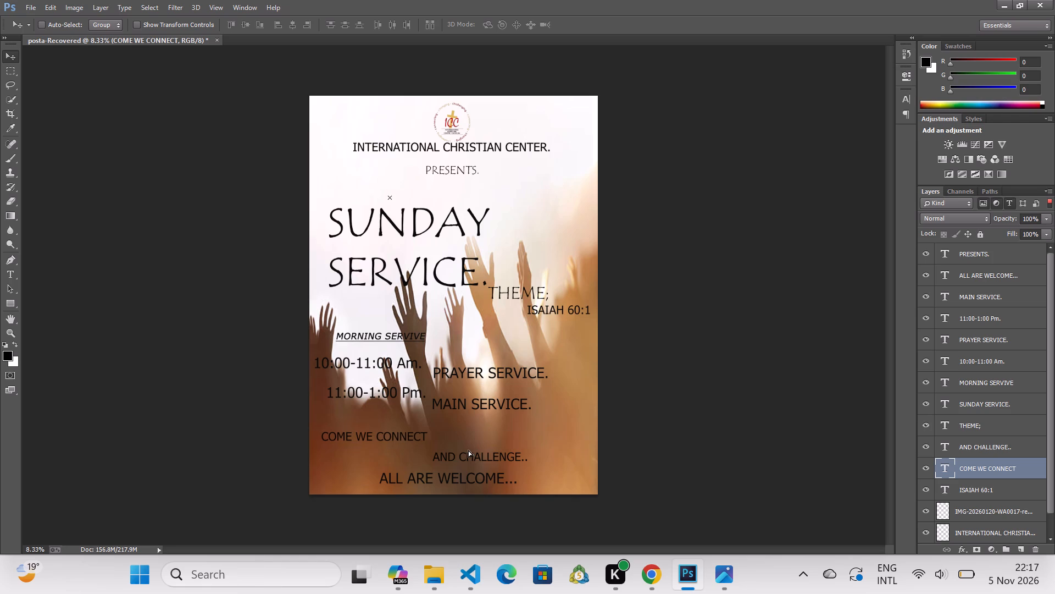
drag(440, 447, 441, 461)
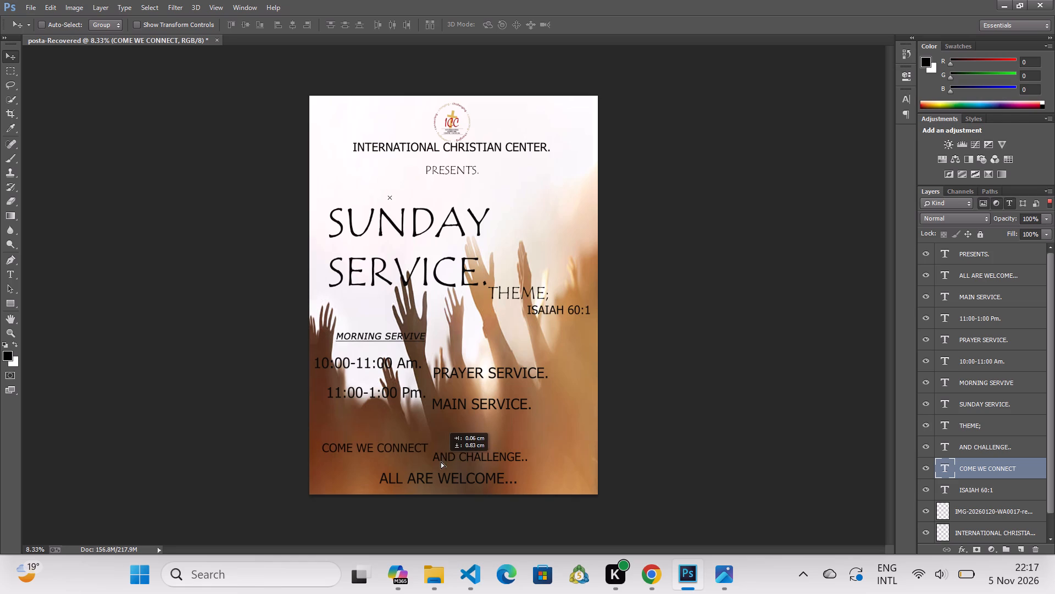
drag(441, 461, 432, 459)
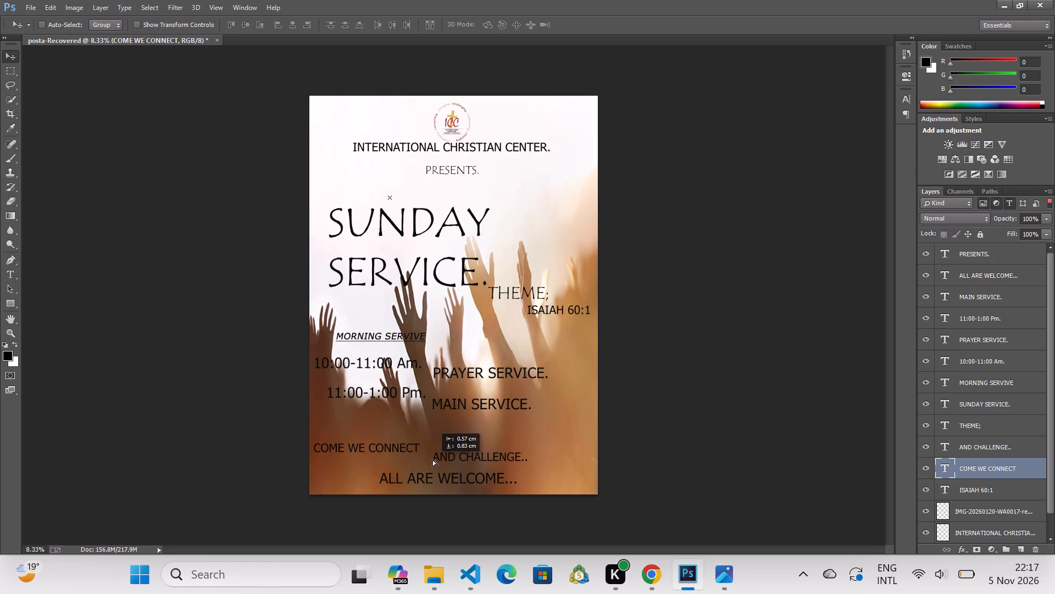
drag(432, 459, 436, 454)
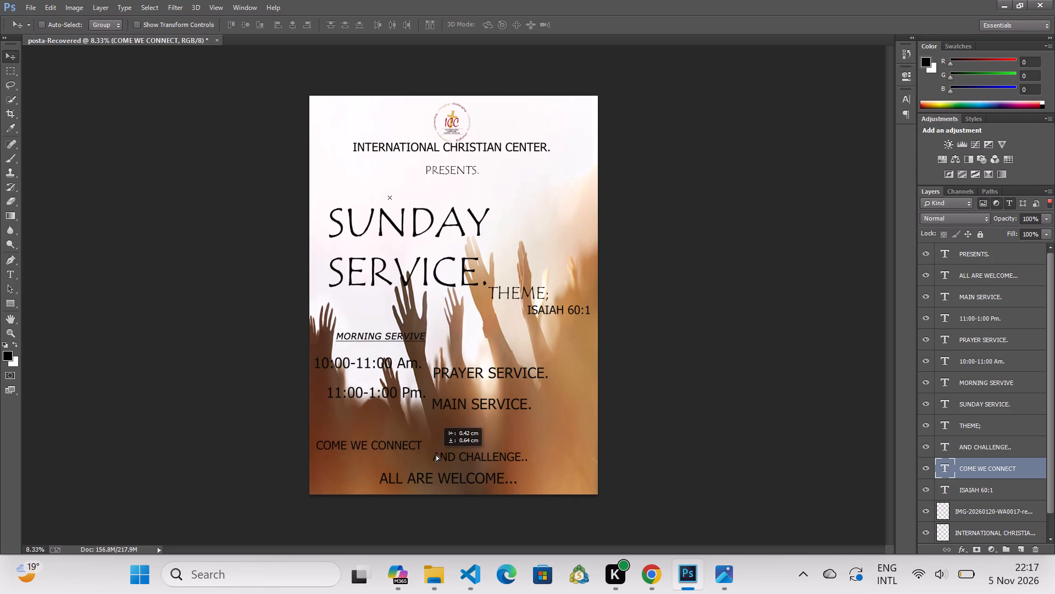
drag(436, 454, 439, 459)
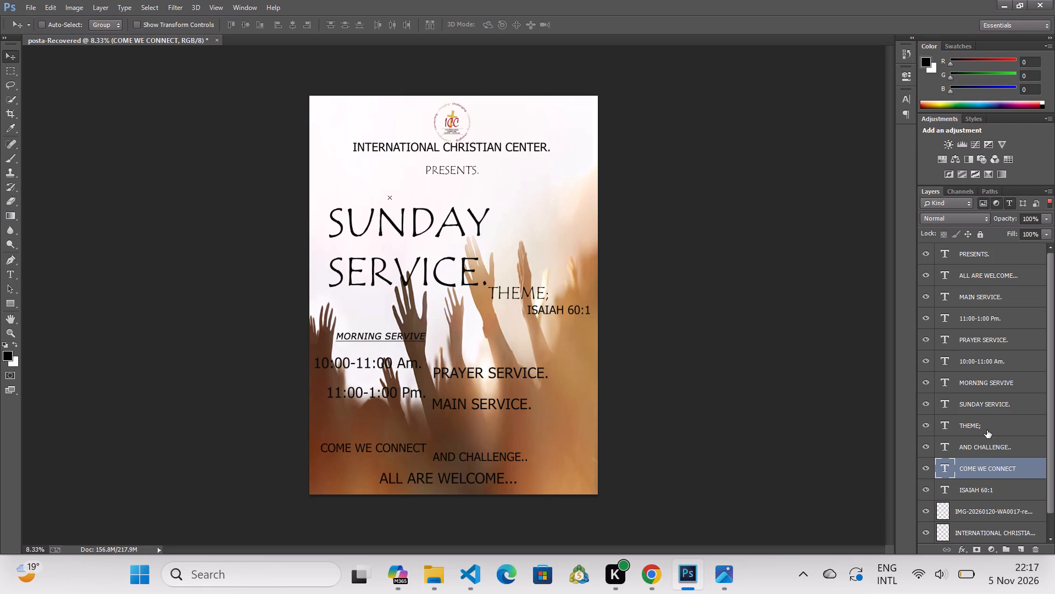
Move the AND CHALLENGE.. text slightly up, back onto the same line directly after COME WE CONNECT.
click(991, 451)
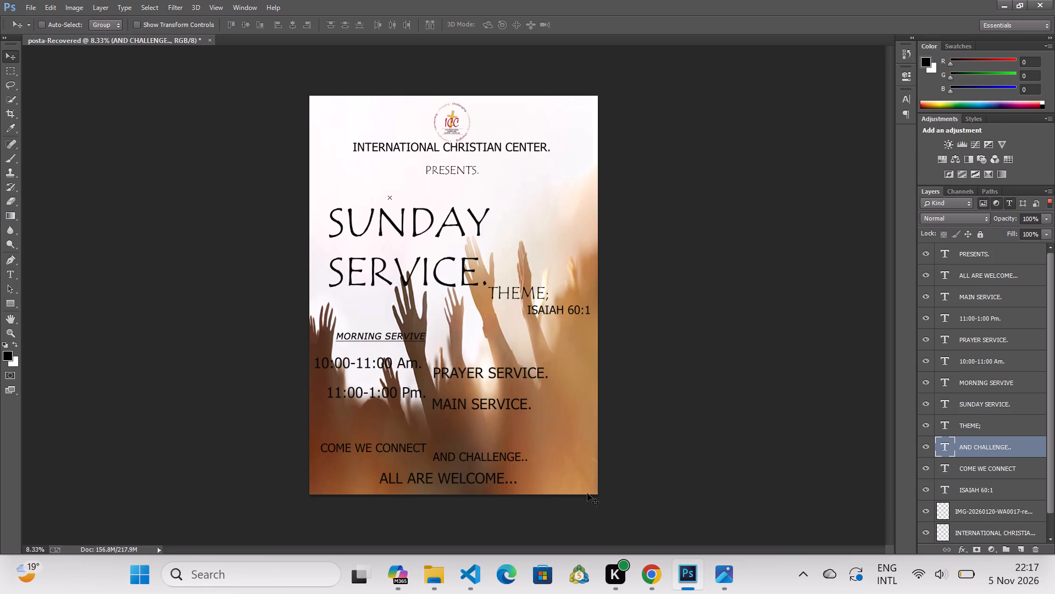
drag(479, 463, 478, 460)
drag(478, 460, 477, 453)
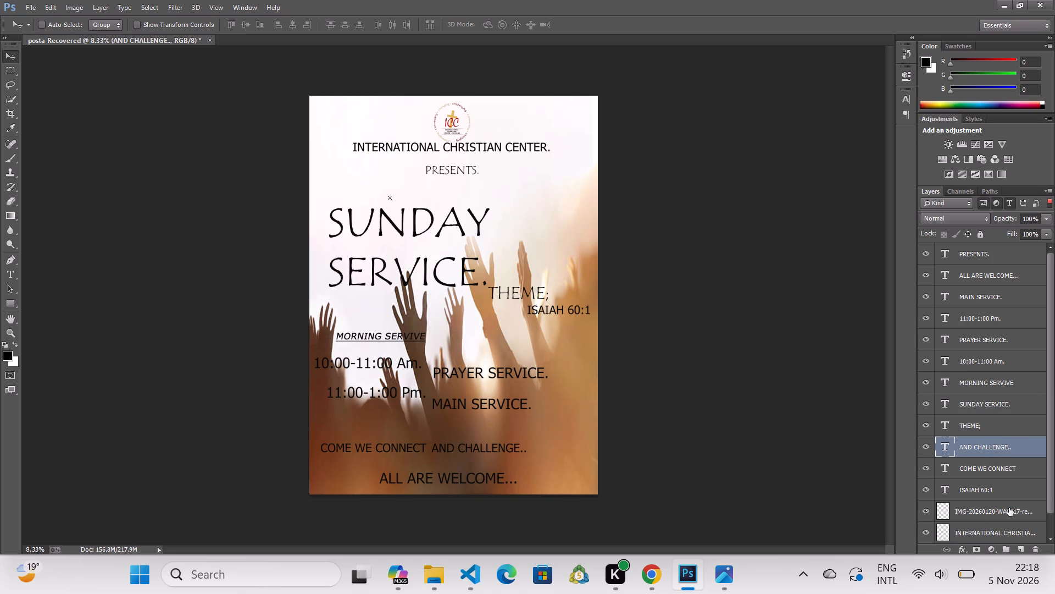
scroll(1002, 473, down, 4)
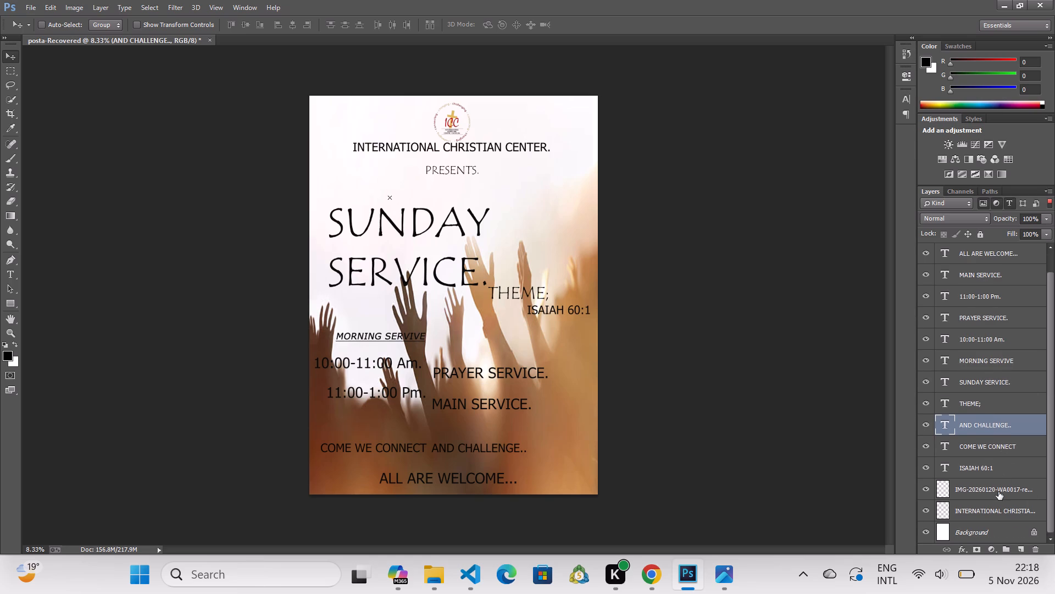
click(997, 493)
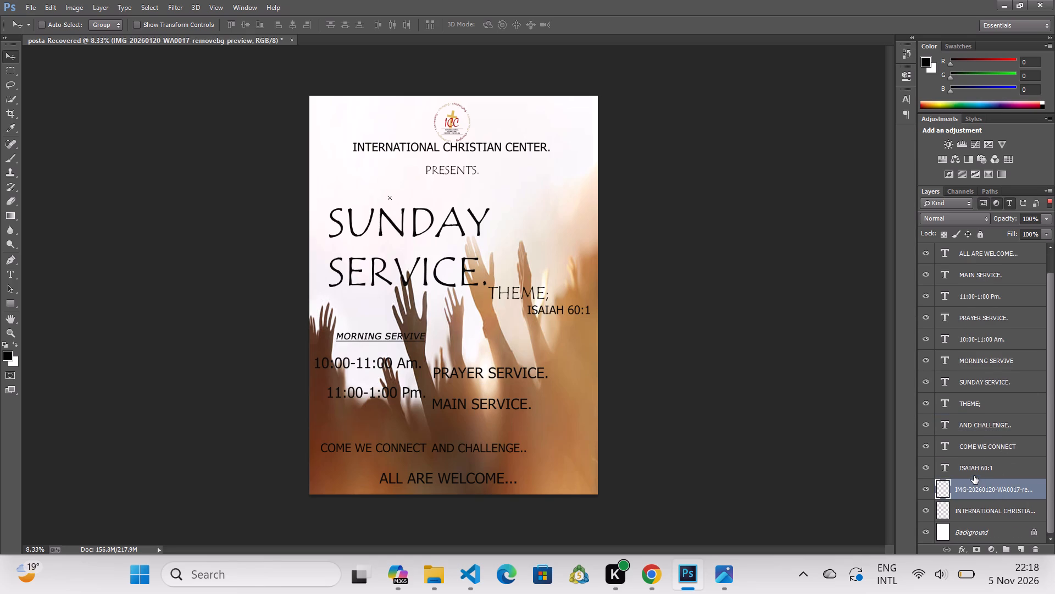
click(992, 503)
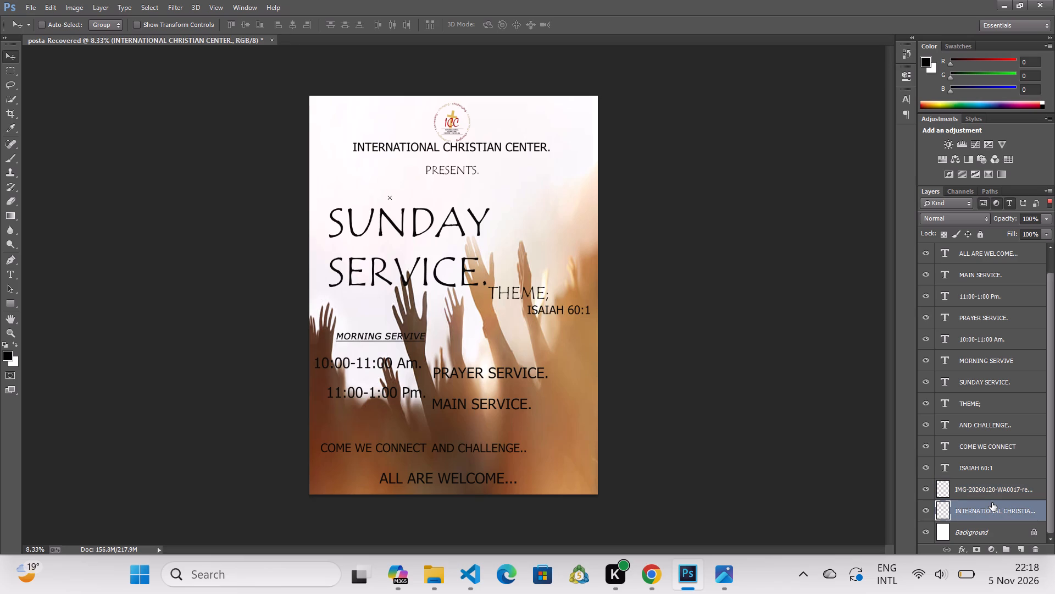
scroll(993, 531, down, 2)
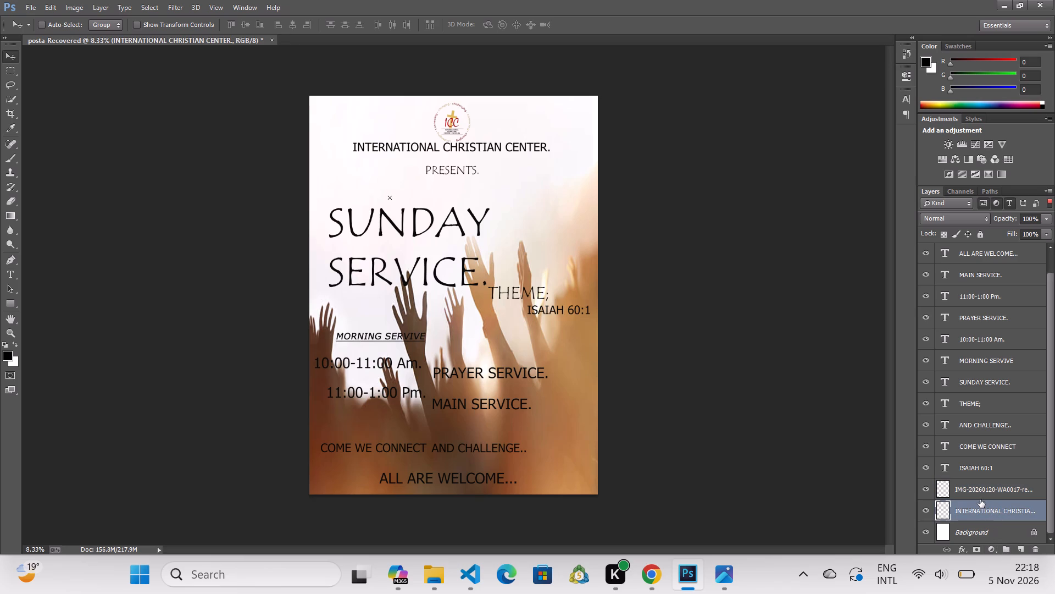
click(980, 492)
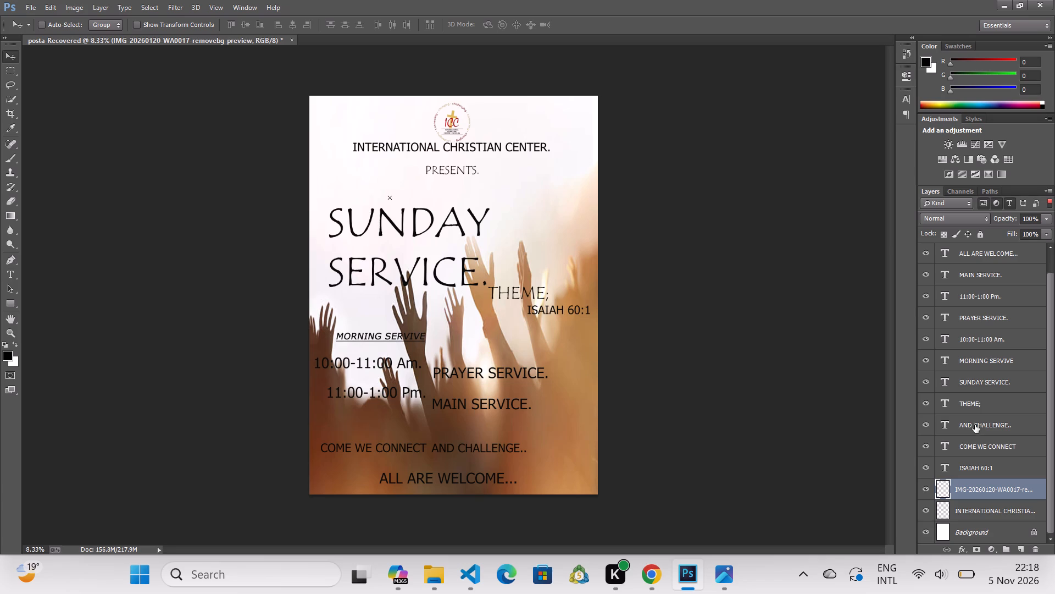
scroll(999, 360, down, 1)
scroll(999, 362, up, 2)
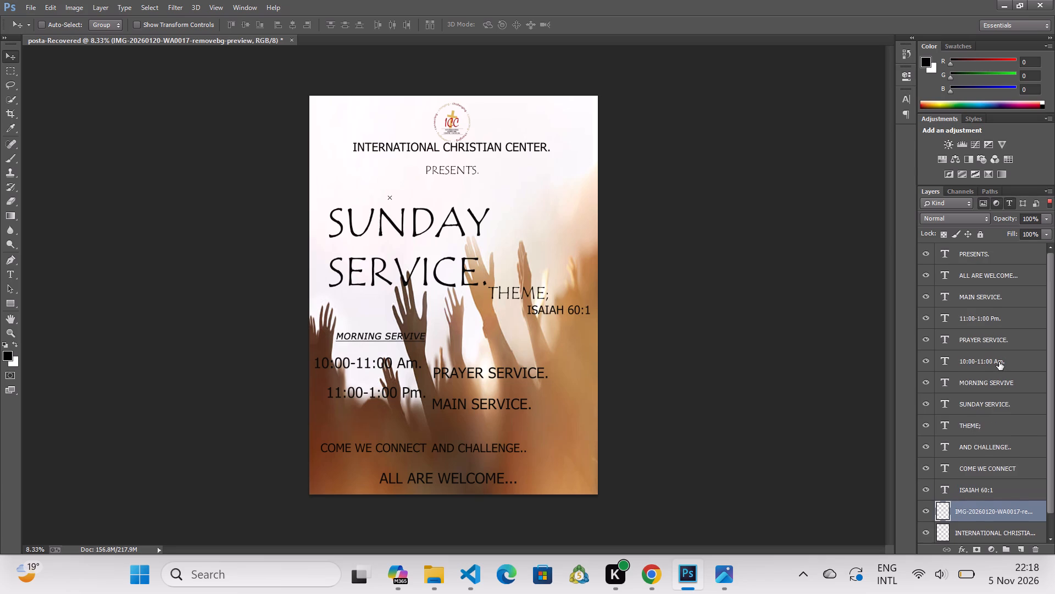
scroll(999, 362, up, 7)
Start saving the poster under a new location and go to the pictures folder inside JUBAL STUDIO.
click(30, 5)
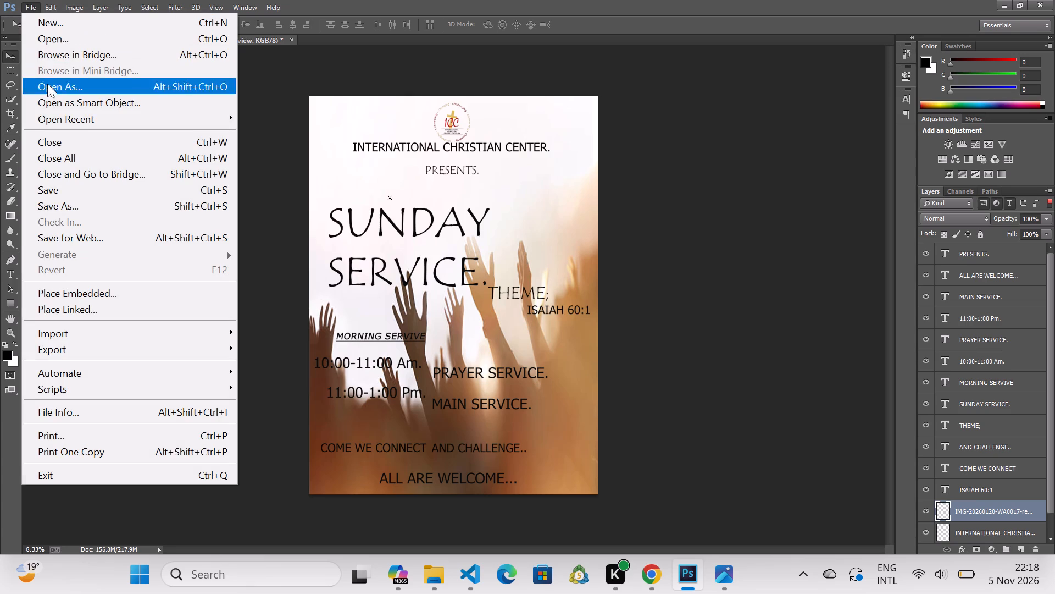
click(77, 207)
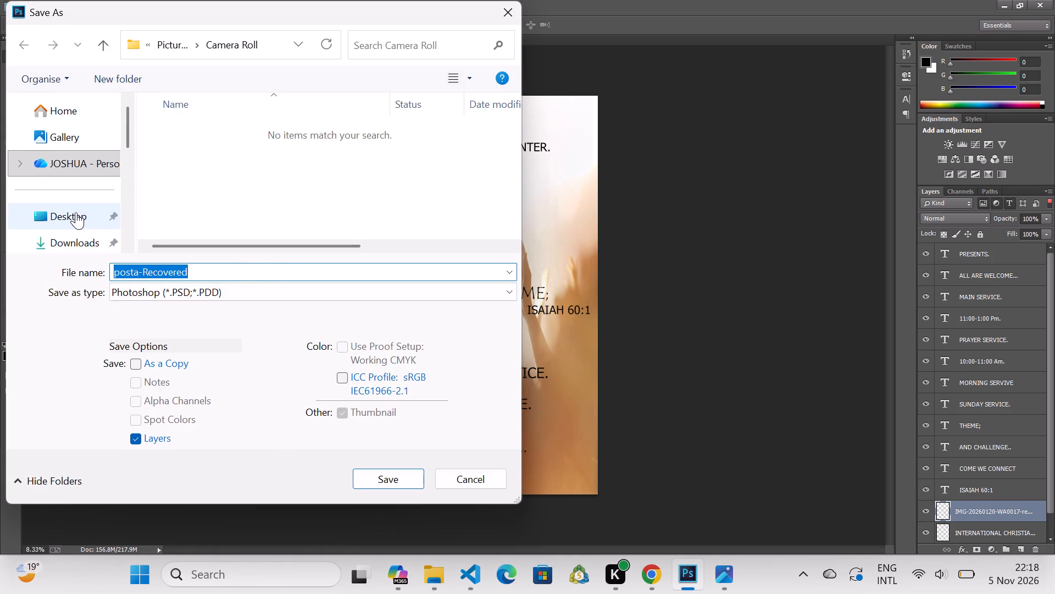
scroll(77, 248, down, 3)
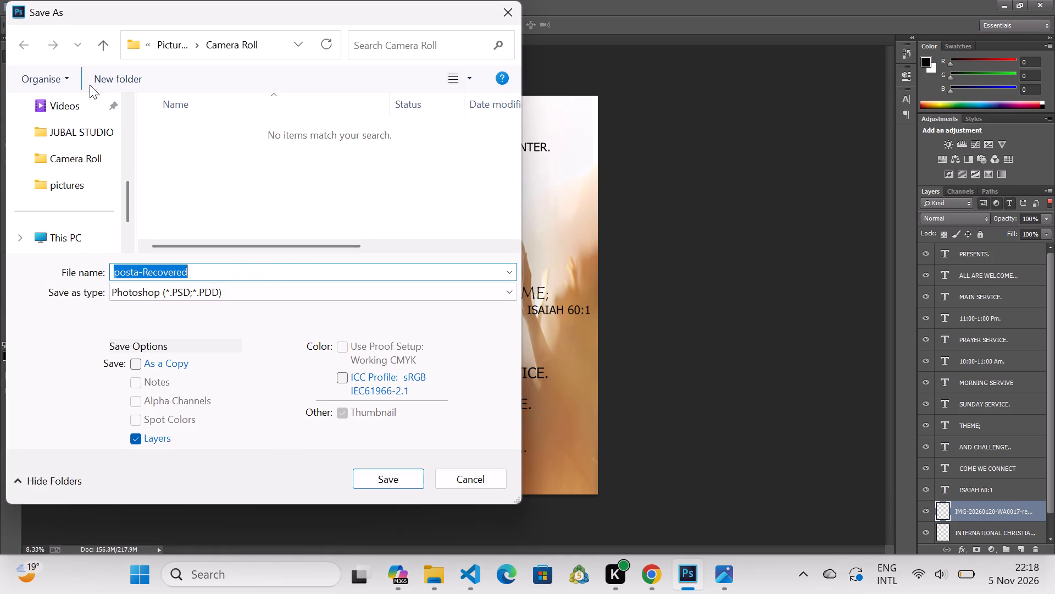
scroll(89, 128, up, 1)
scroll(89, 141, down, 2)
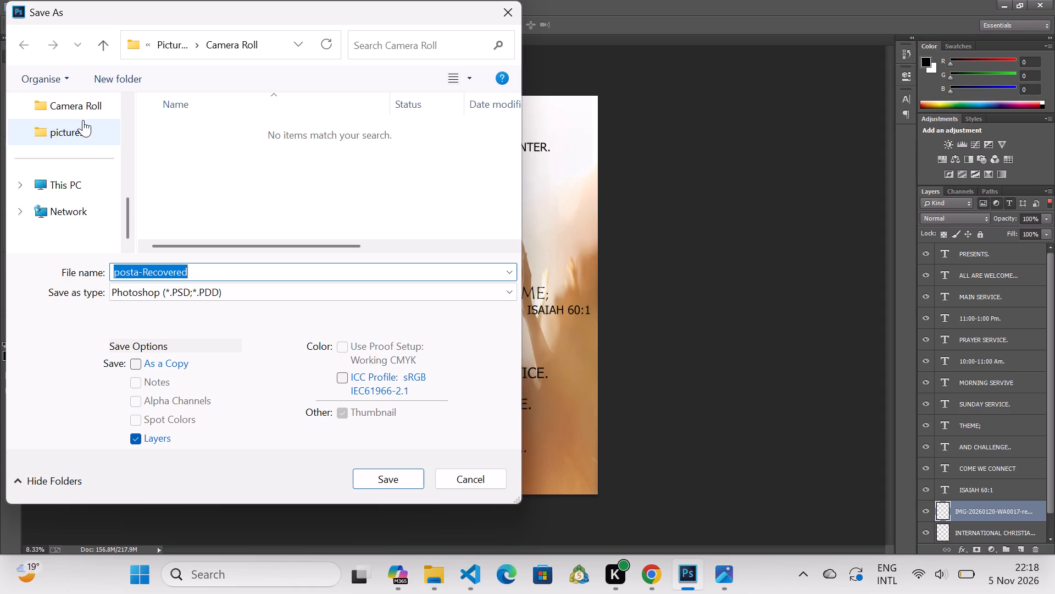
click(77, 109)
click(77, 109)
click(76, 109)
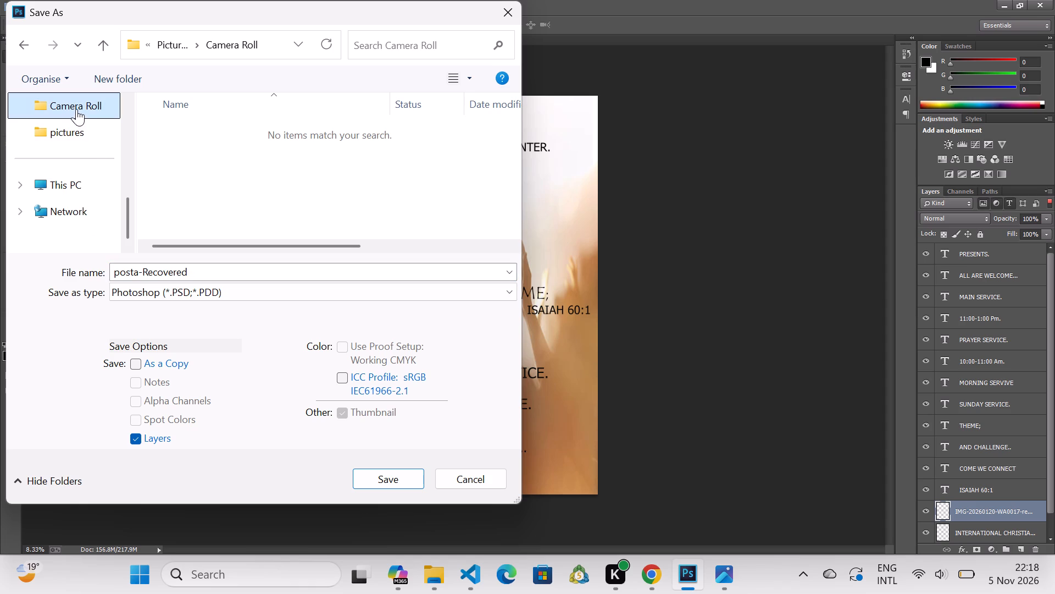
double_click(79, 125)
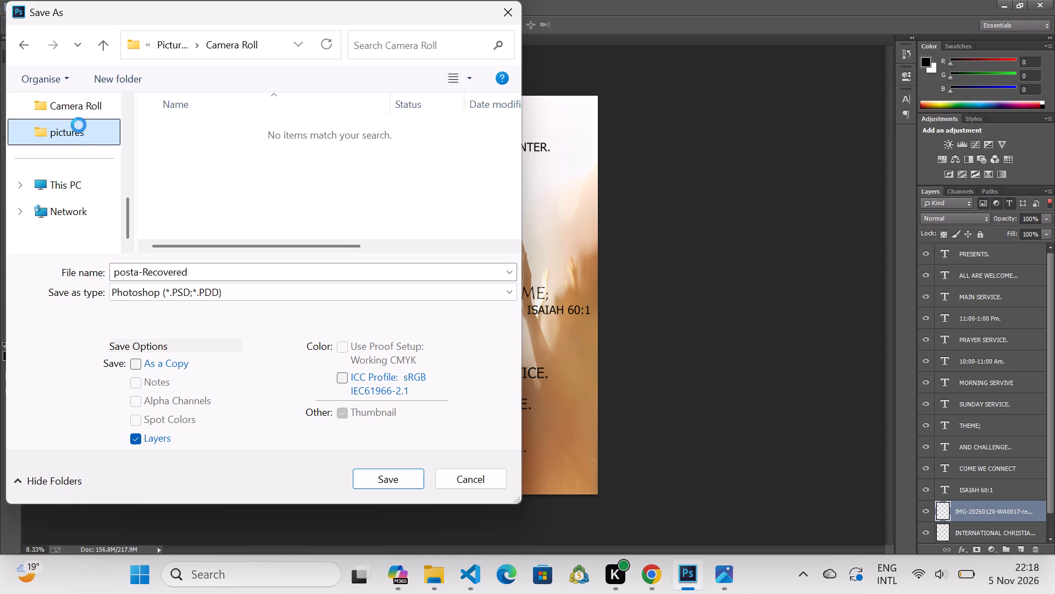
Create a folder named photoshop projects inside the JUBAL STUDIO pictures folder and open it as the save location.
right_click(217, 150)
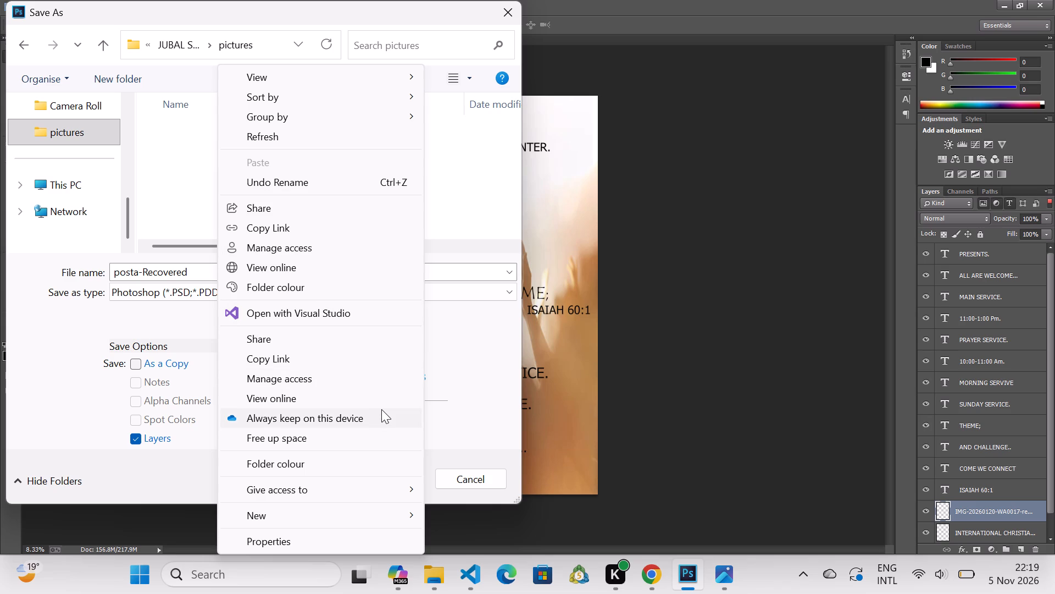
scroll(332, 458, down, 3)
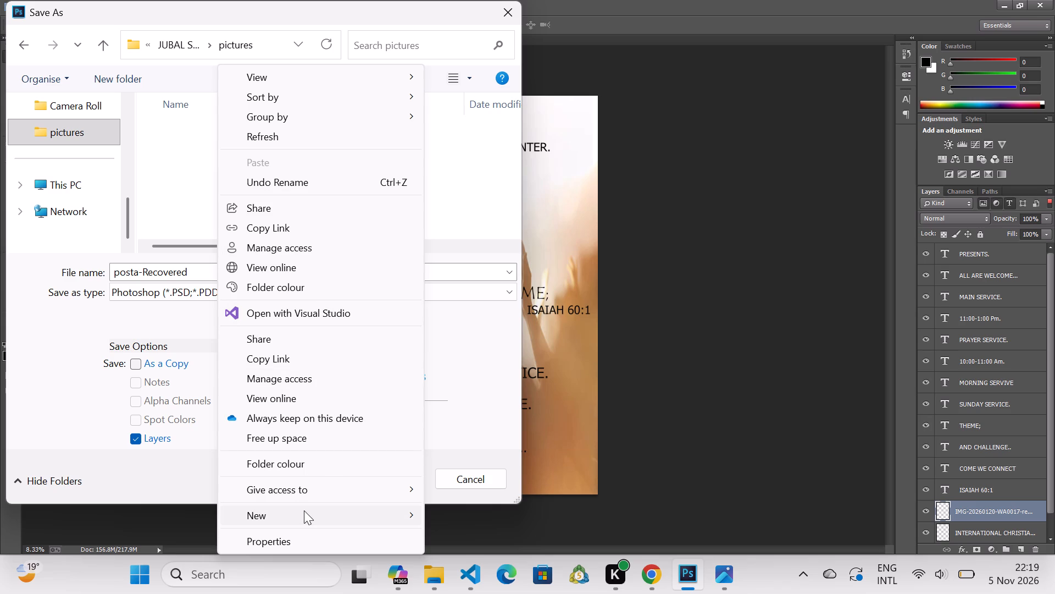
click(303, 510)
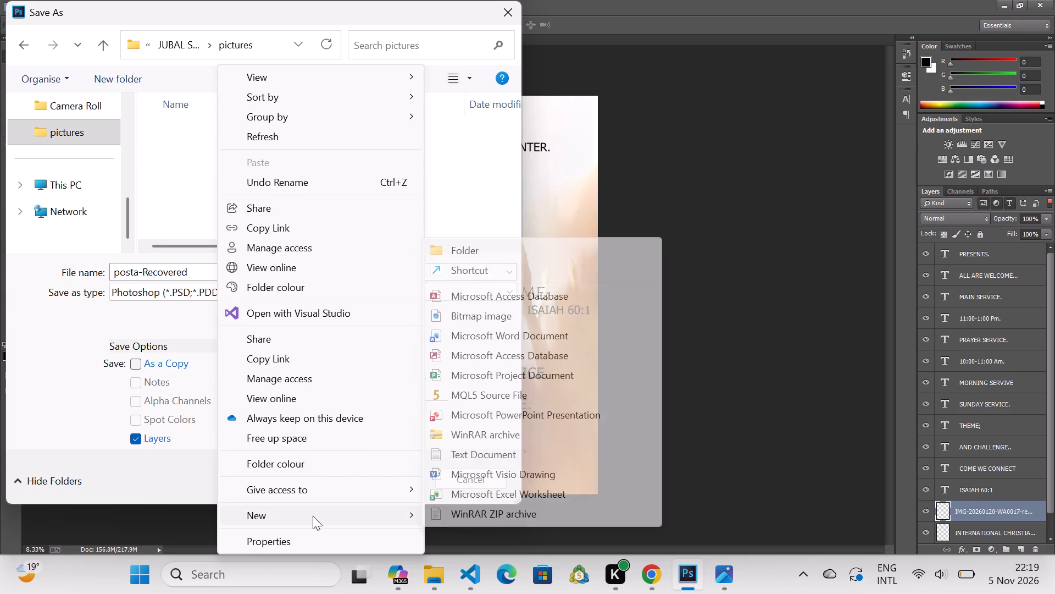
click(474, 254)
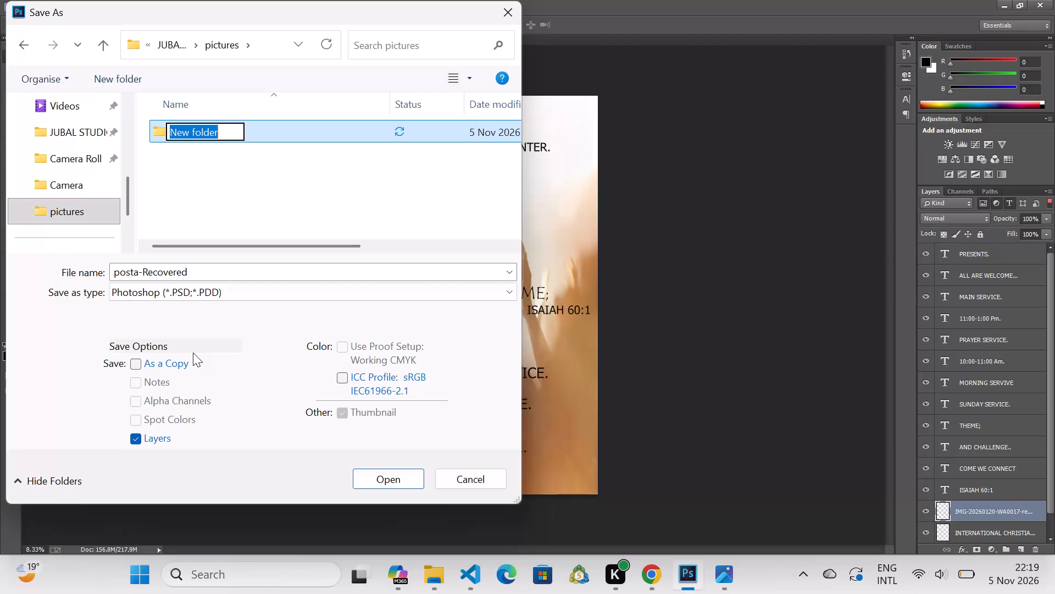
text(ph)
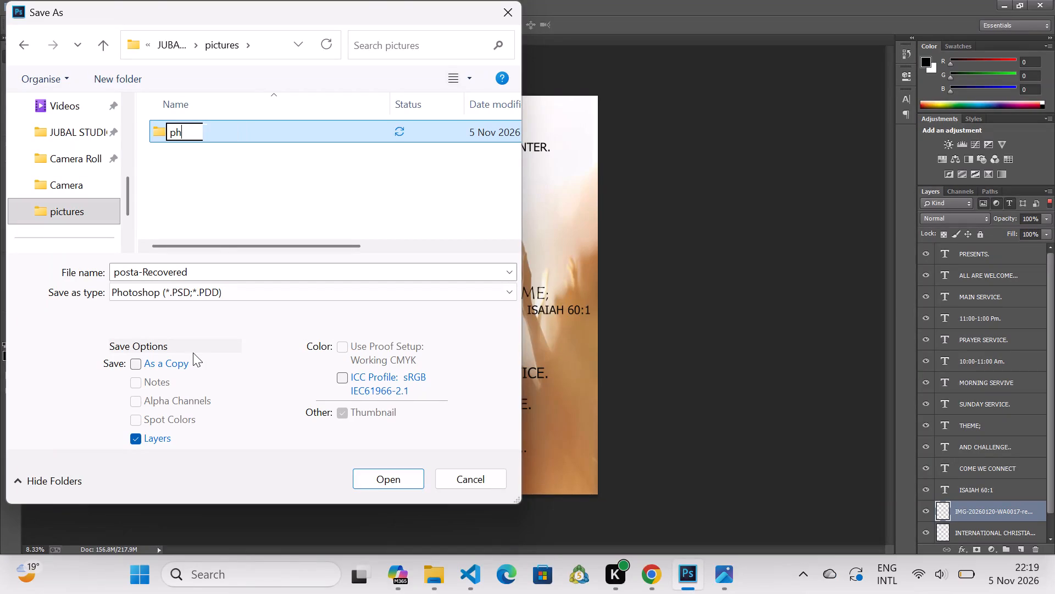
text(oto)
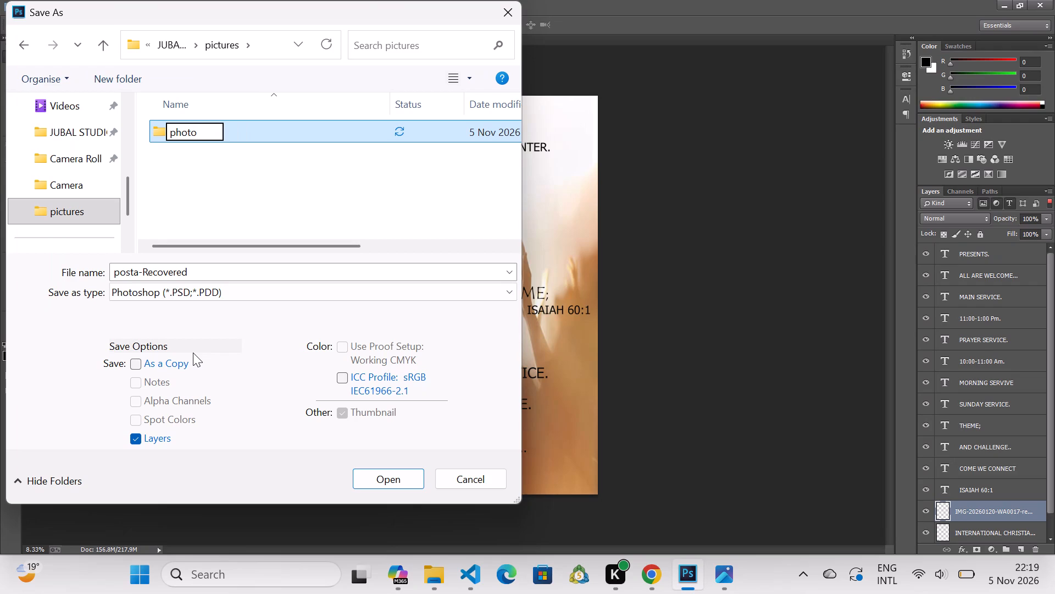
text(sh)
text(oo)
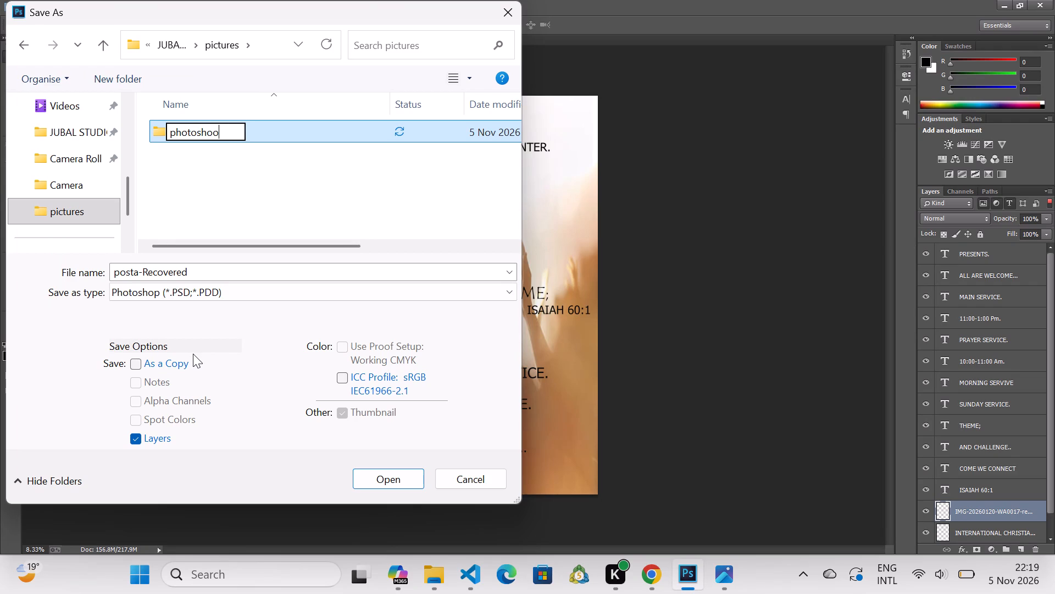
key(BackSpace)
text(p pr)
text(ojec)
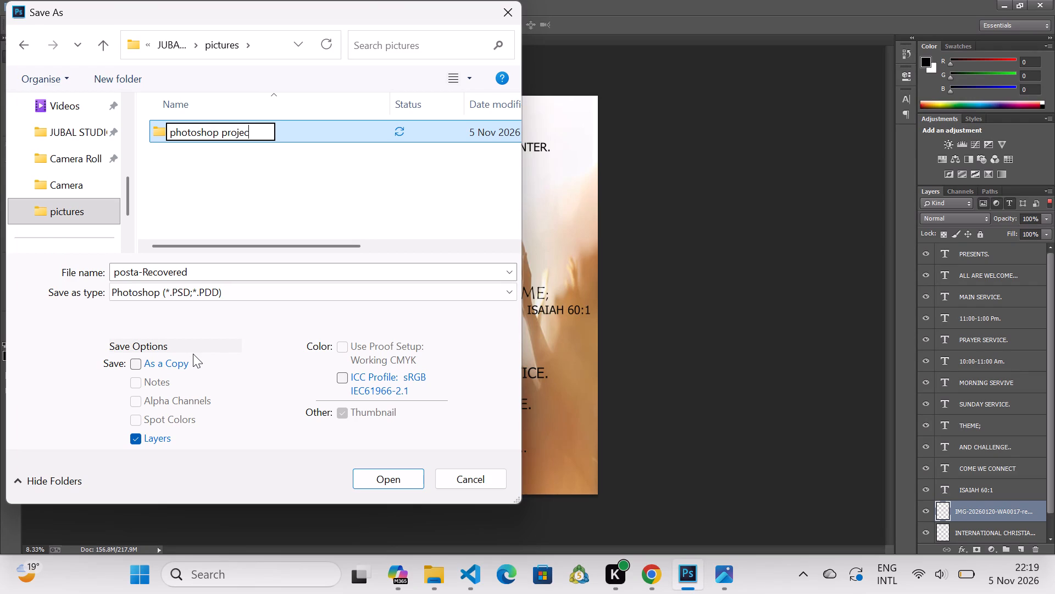
key(t)
key(s)
click(389, 480)
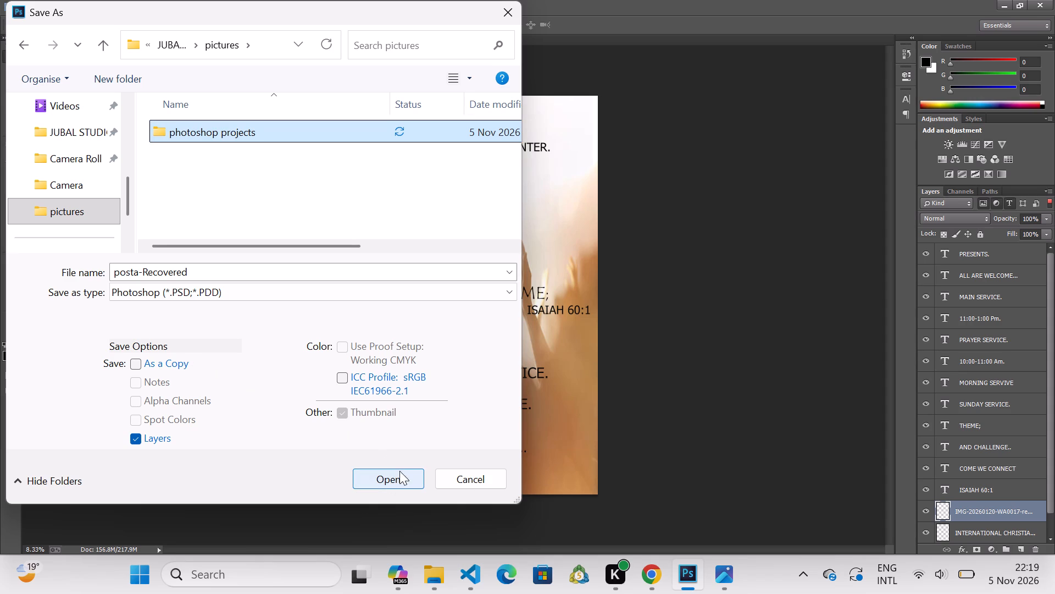
click(393, 476)
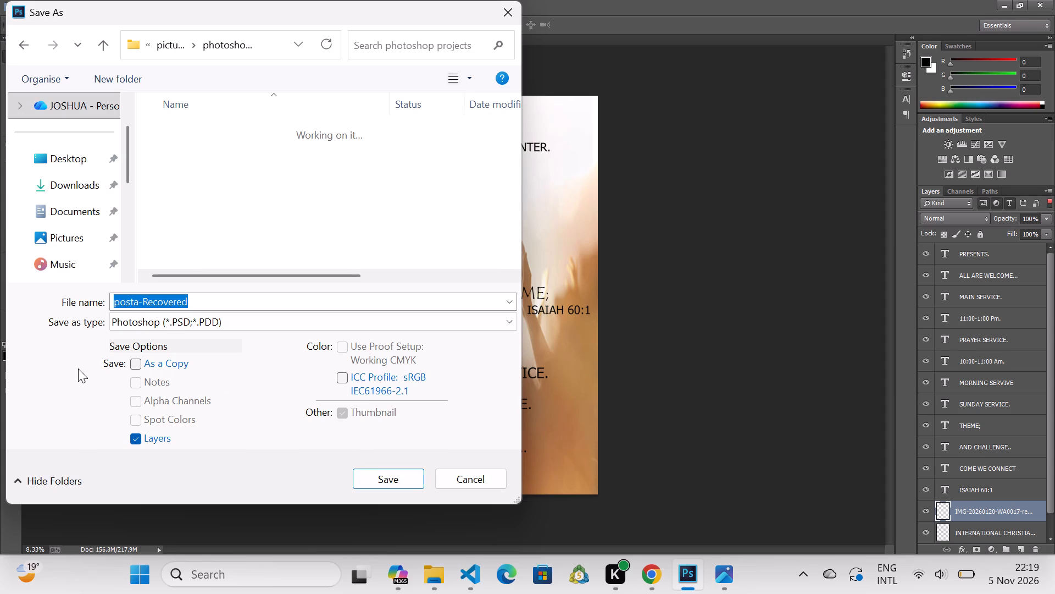
Save the poster in JPEG format under the file name posta1 in the photoshop projects folder.
click(508, 321)
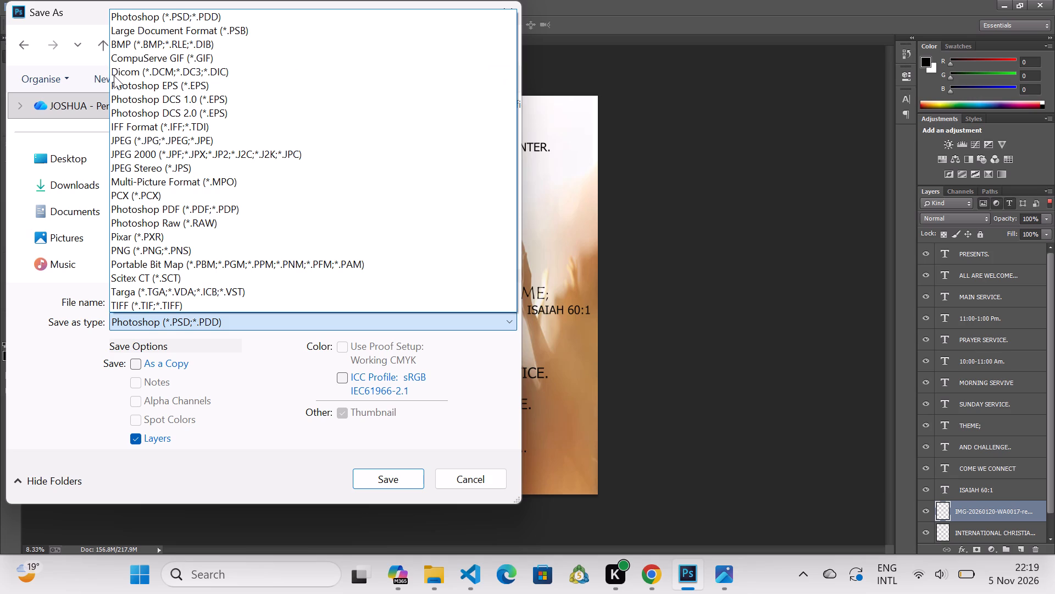
click(135, 135)
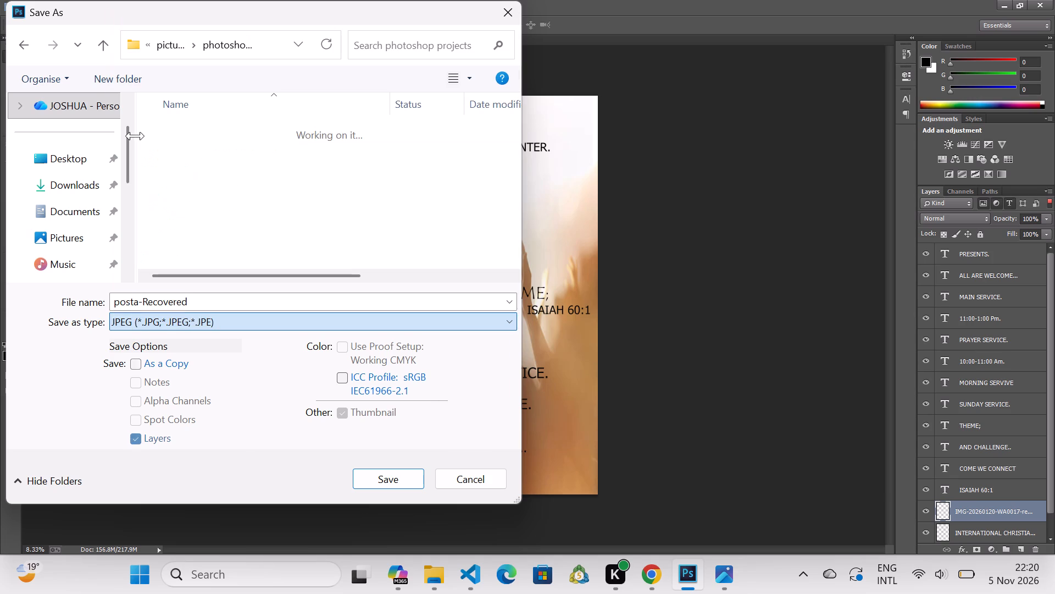
click(213, 300)
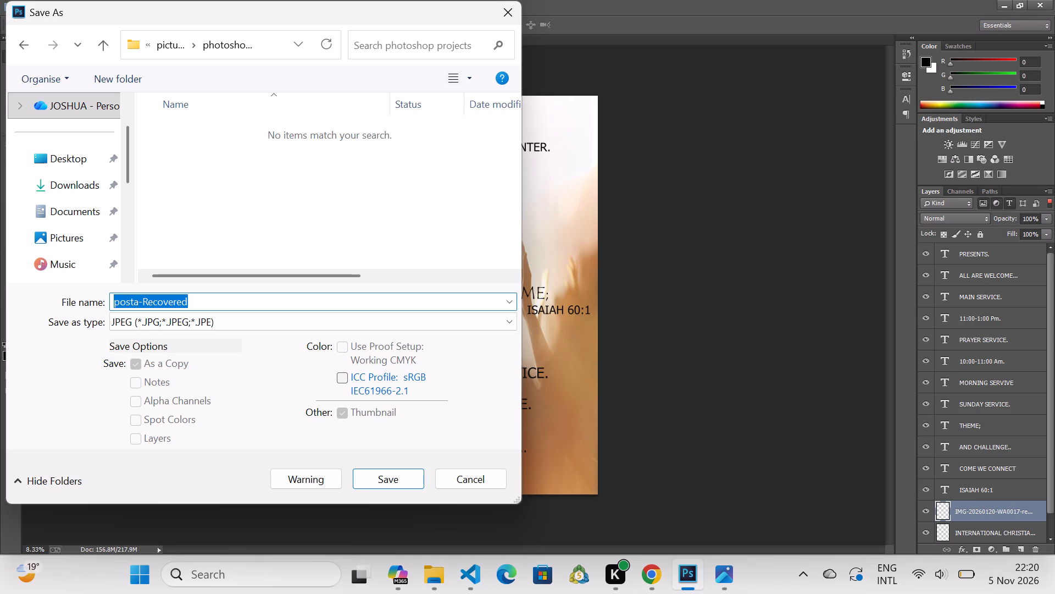
click(219, 299)
click(221, 299)
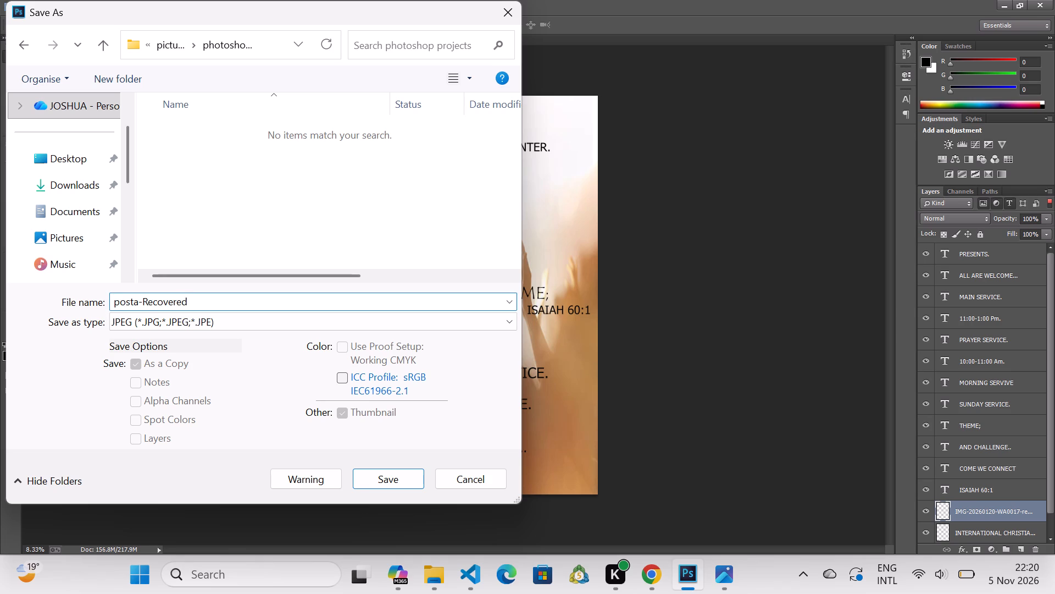
key(BackSpace)
key(BackSpace)
key(BackSpace)
key(BackSpace)
key(BackSpace)
key(BackSpace)
key(BackSpace)
key(BackSpace)
key(BackSpace)
key(BackSpace)
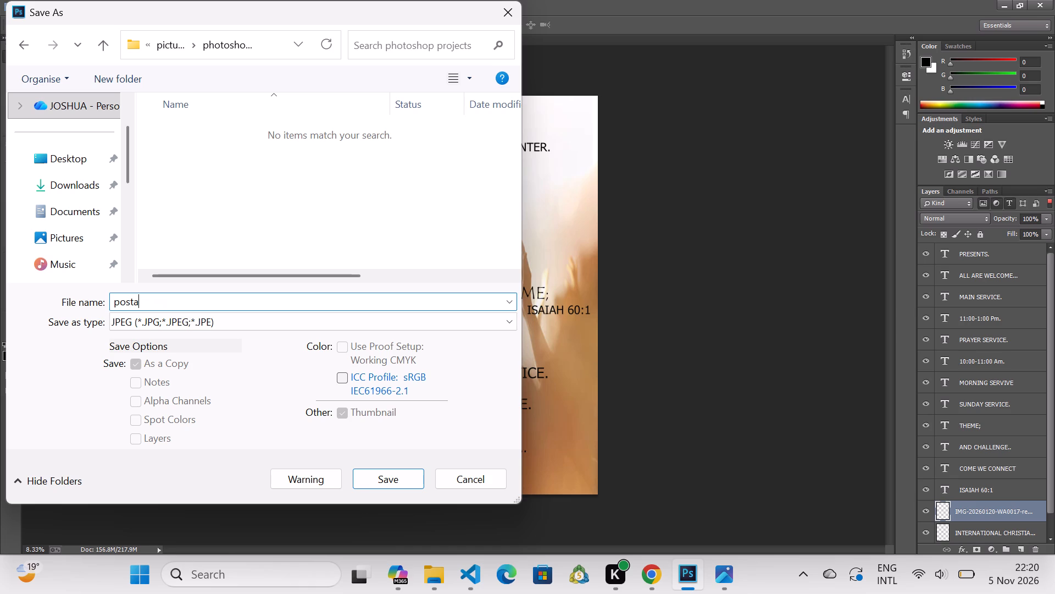
key(1)
click(373, 479)
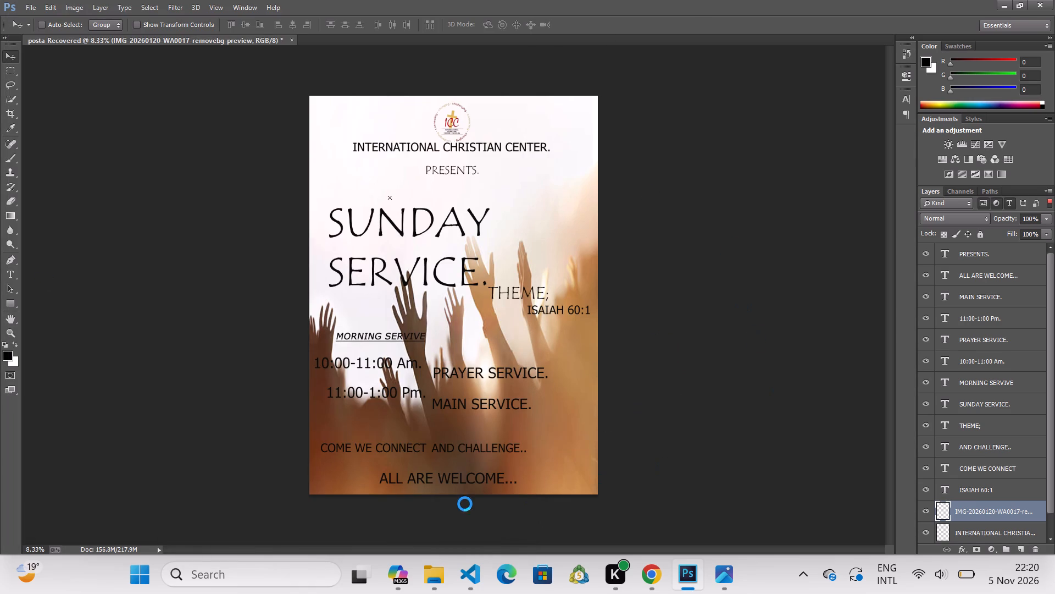
Accept the JPEG options with quality 8 (High) and the Baseline ("Standard") format.
click(443, 569)
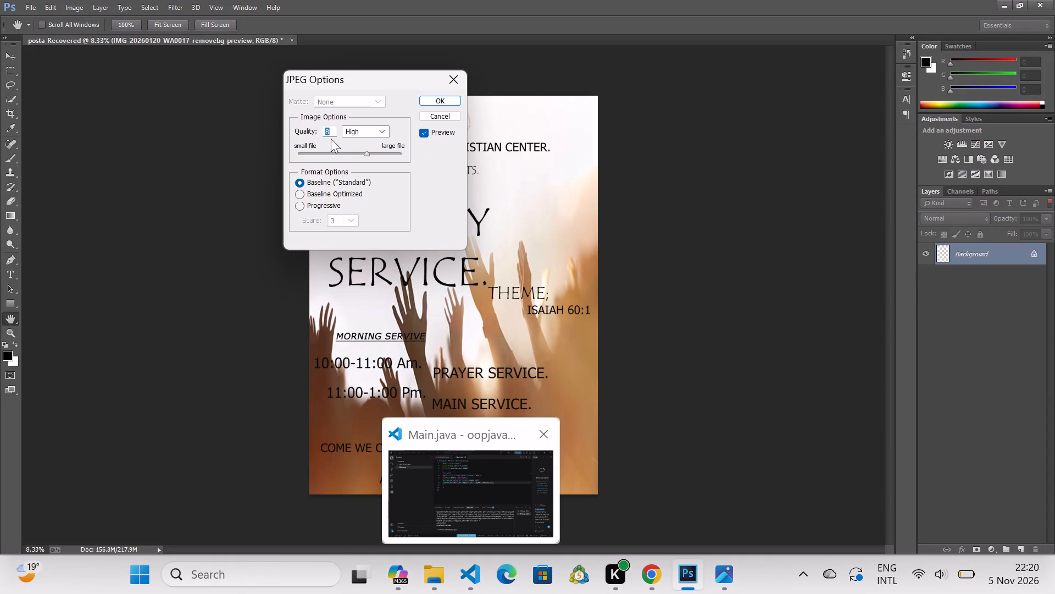
click(443, 98)
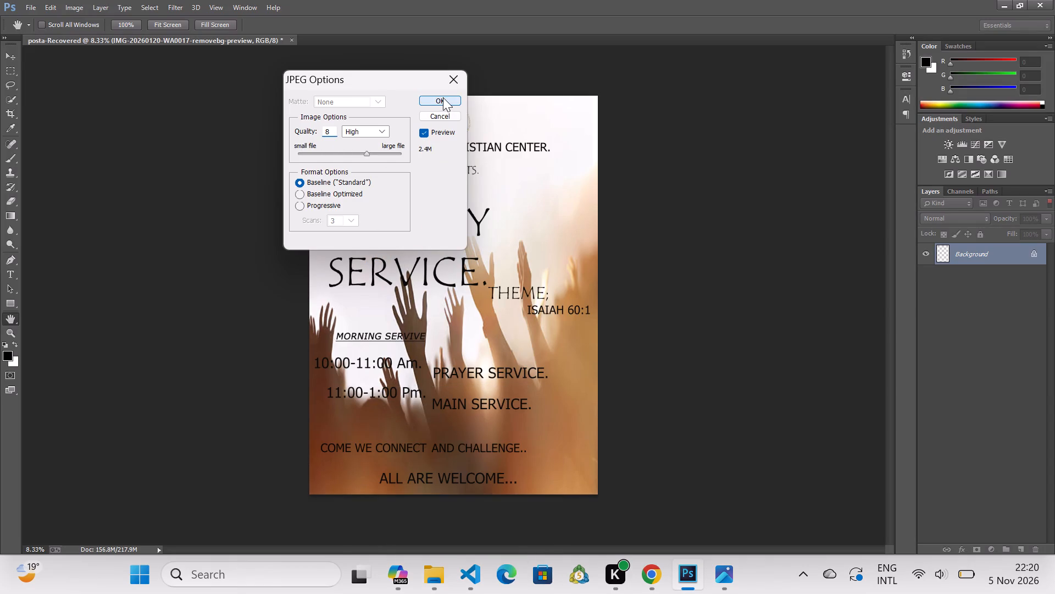
Switch to File Explorer and move the photoshop projects folder from JUBAL STUDIO's pictures folder into the main OneDrive Pictures folder.
click(435, 577)
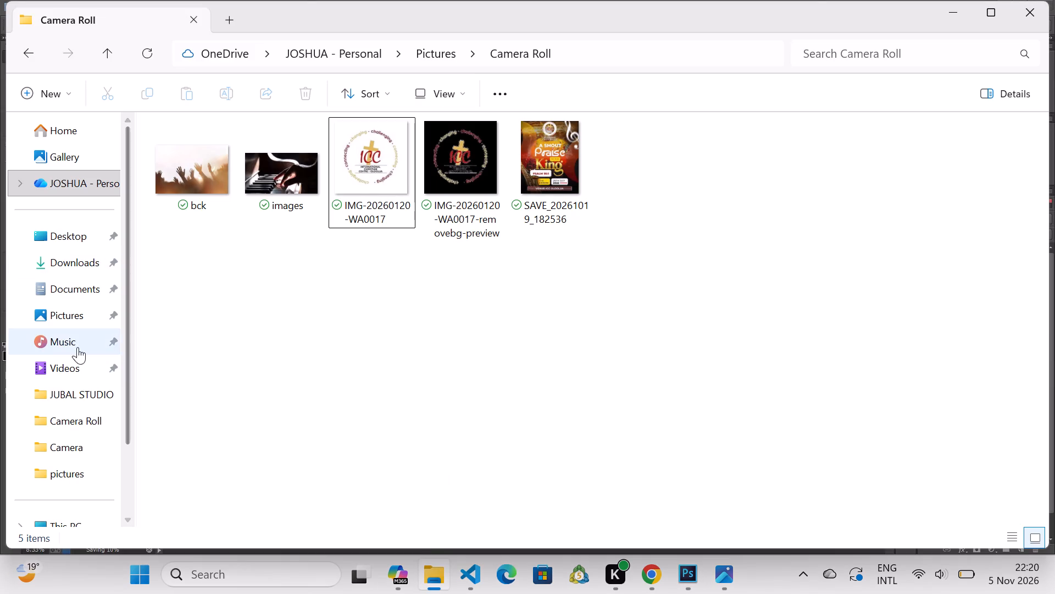
click(59, 468)
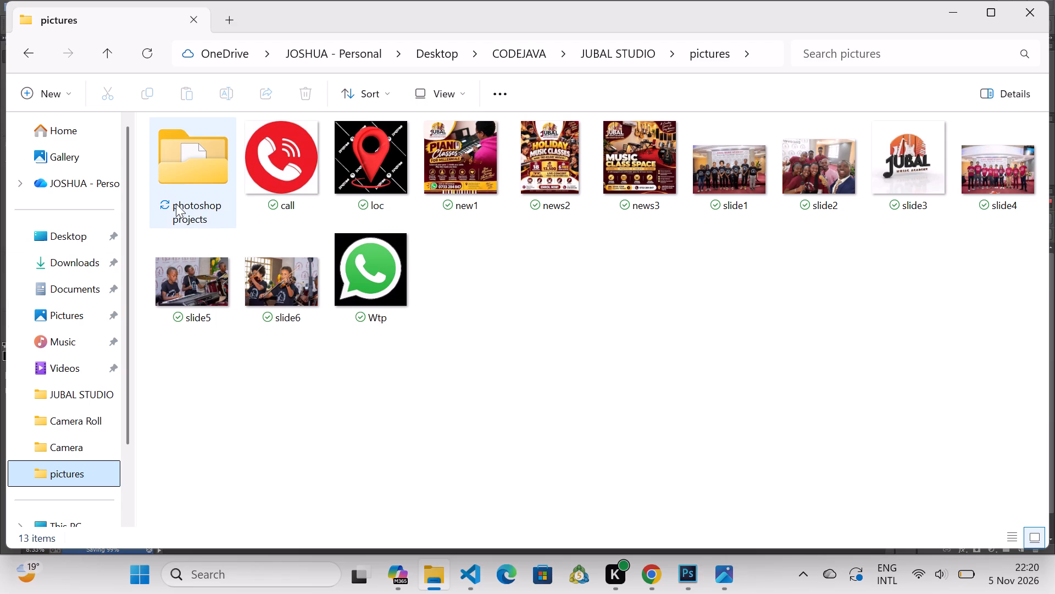
double_click(211, 189)
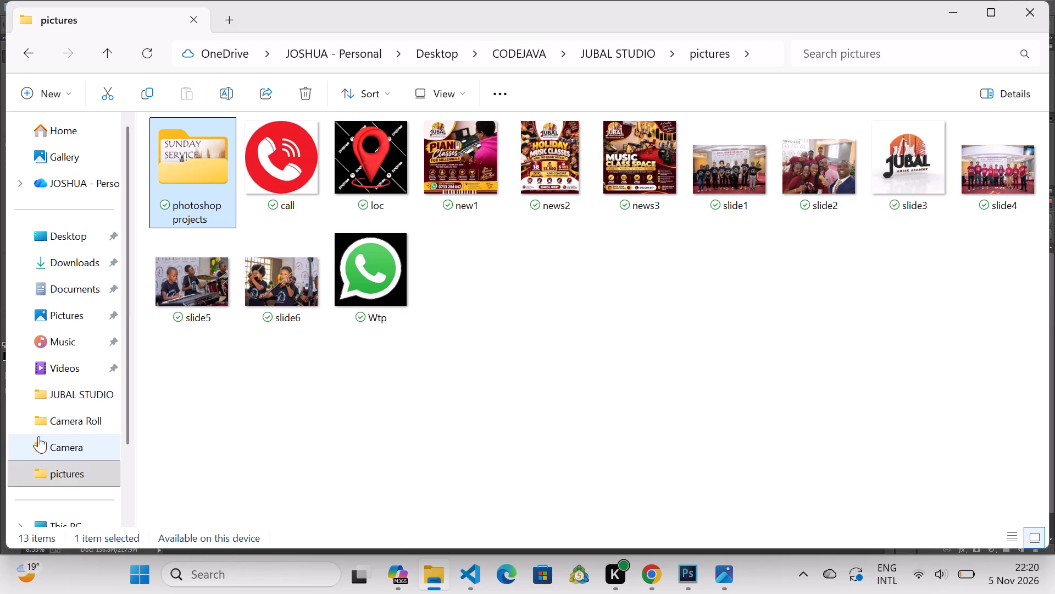
scroll(95, 428, down, 1)
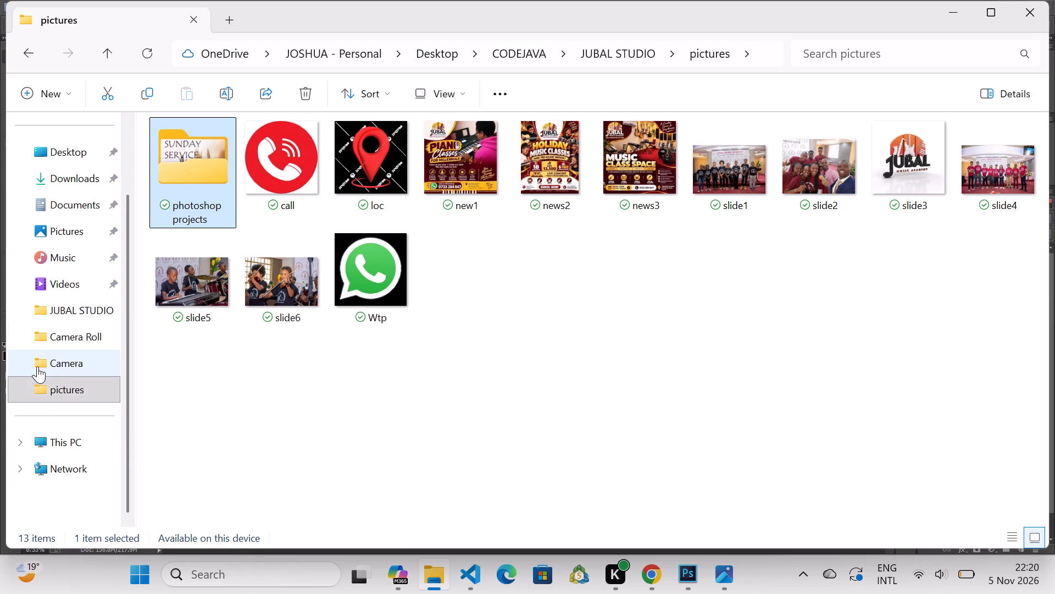
click(69, 337)
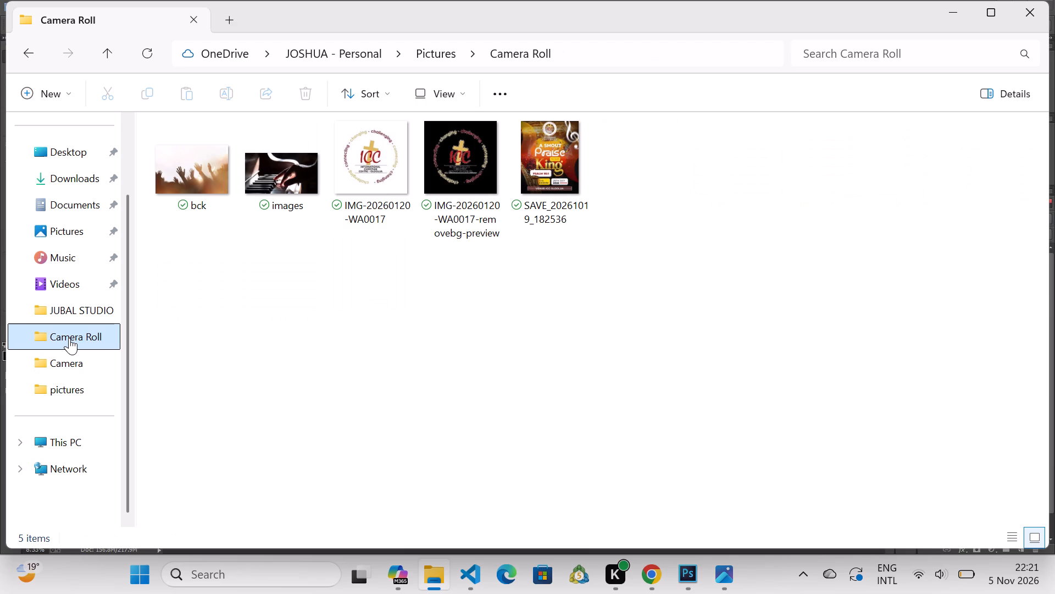
click(70, 389)
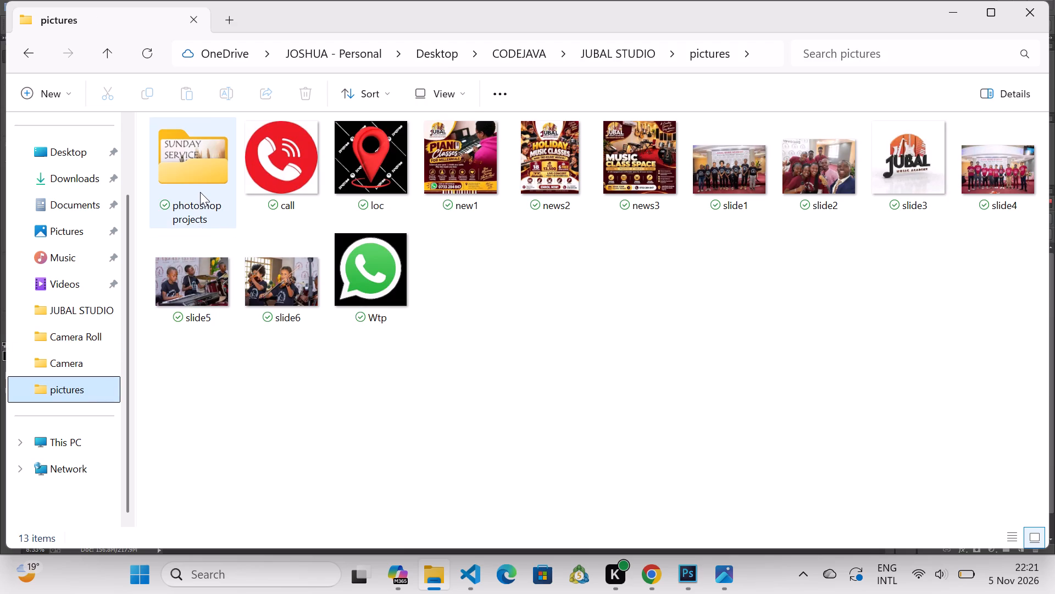
click(201, 193)
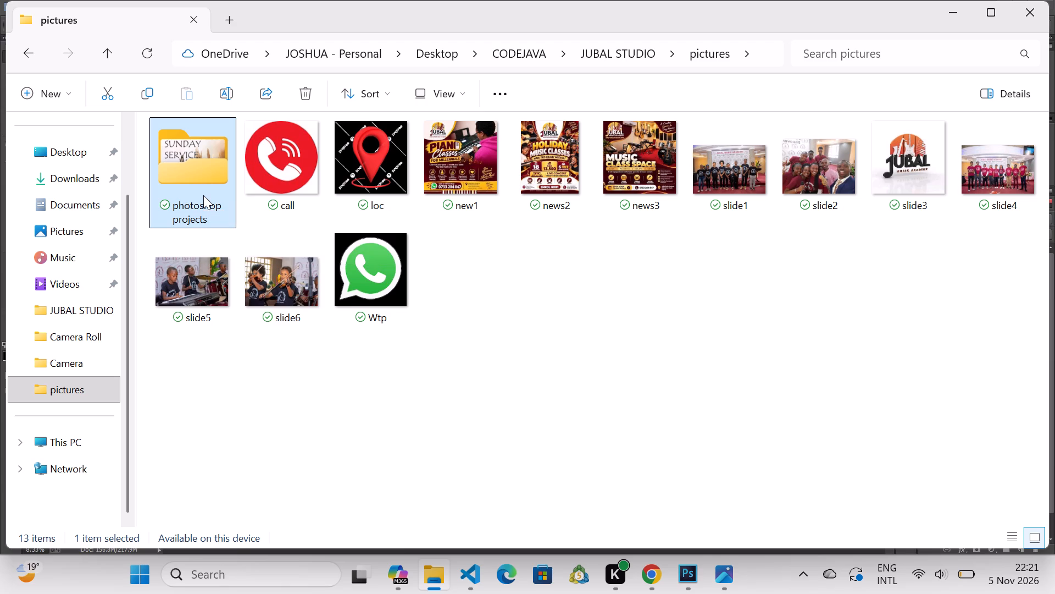
key(ctrl+x)
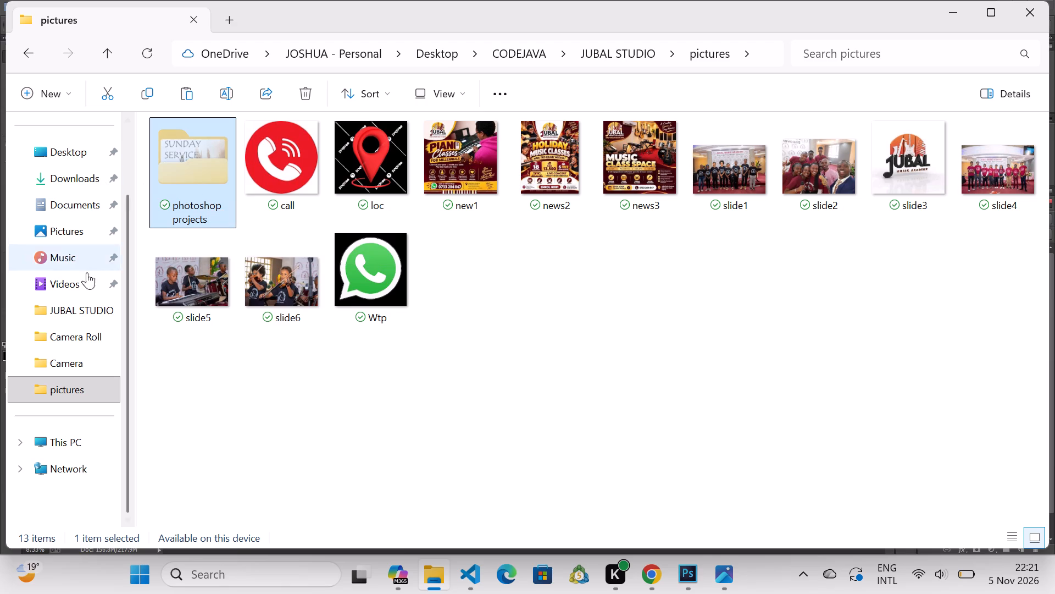
click(87, 339)
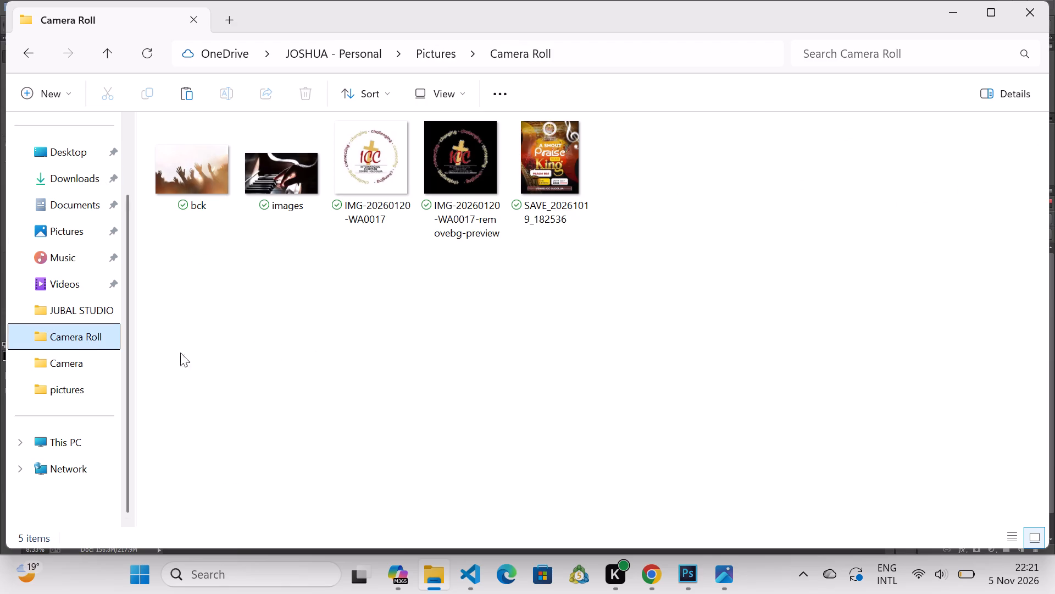
click(82, 361)
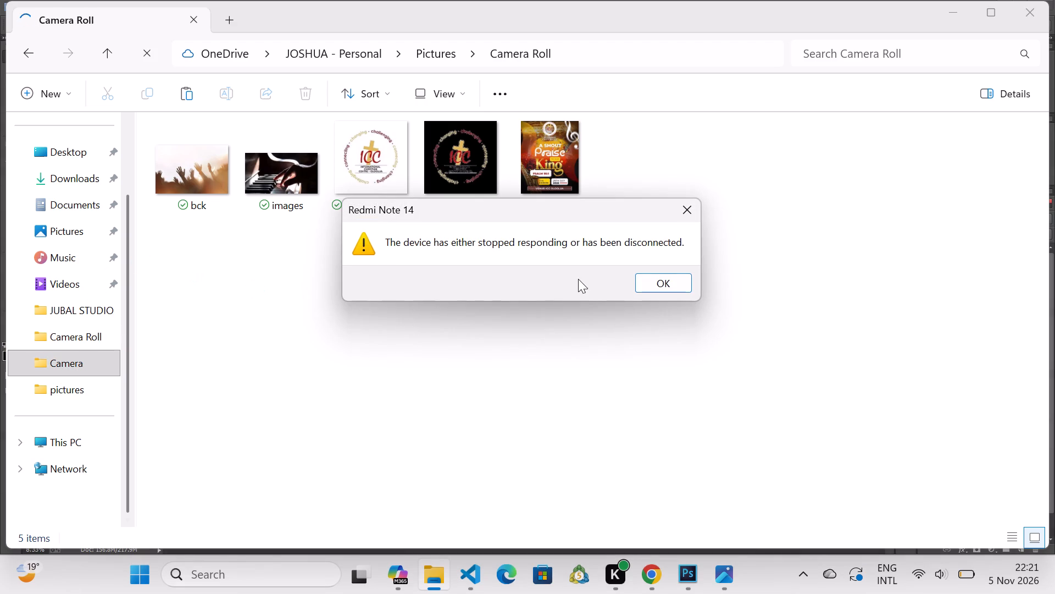
click(655, 285)
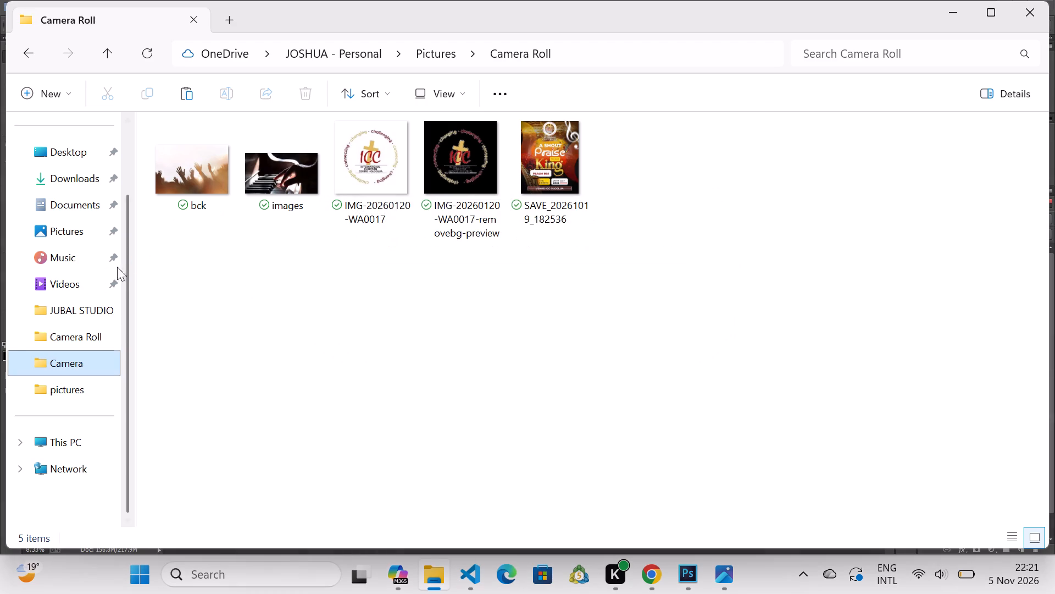
click(79, 233)
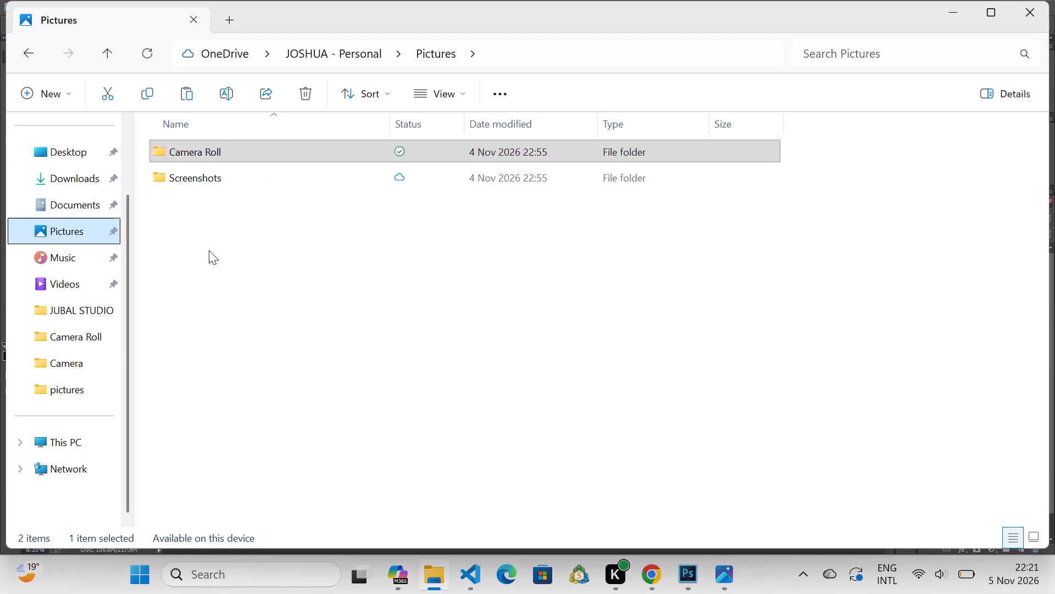
key(ctrl+v)
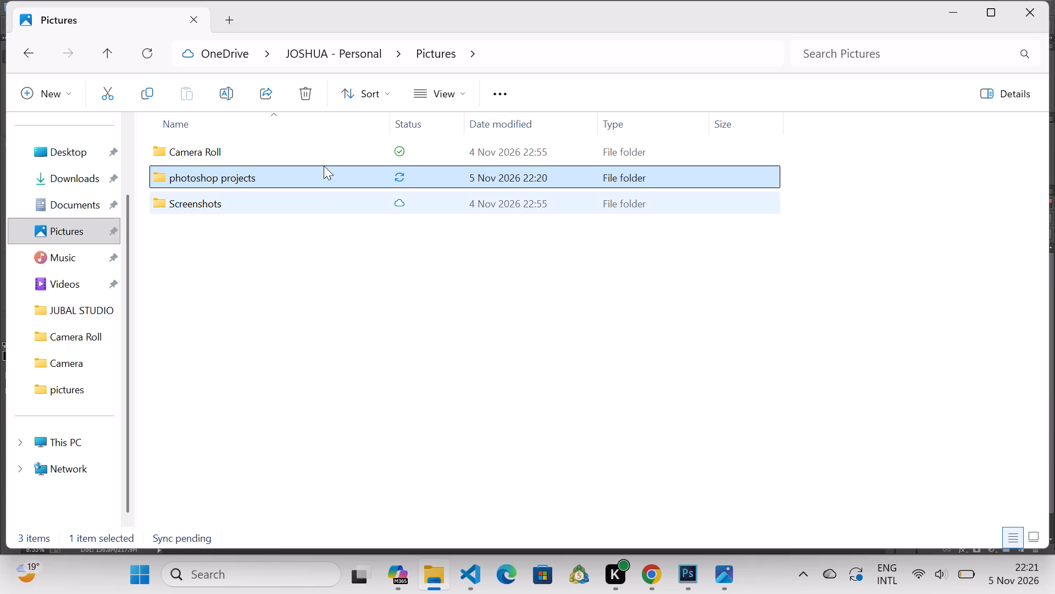
Open posta1 from the photoshop projects folder, examine the exported poster in a maximized Photos window, and close it.
click(226, 184)
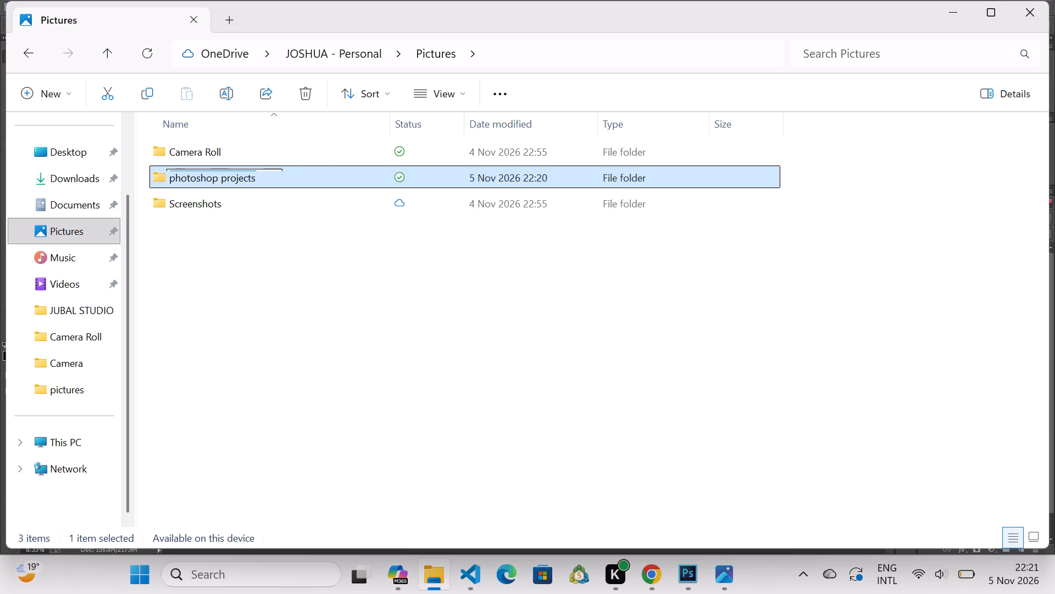
double_click(326, 172)
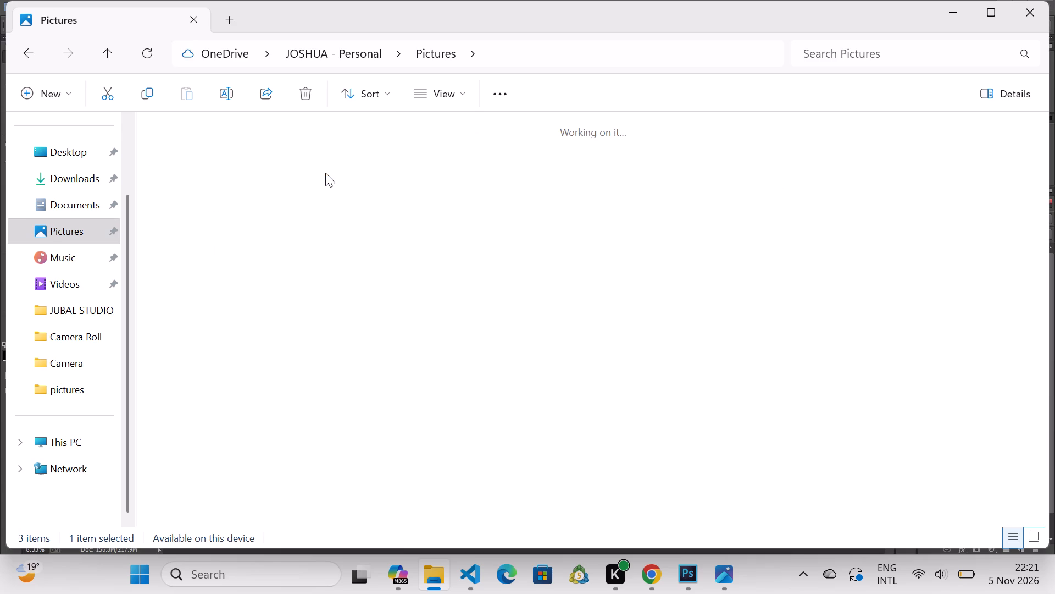
double_click(206, 180)
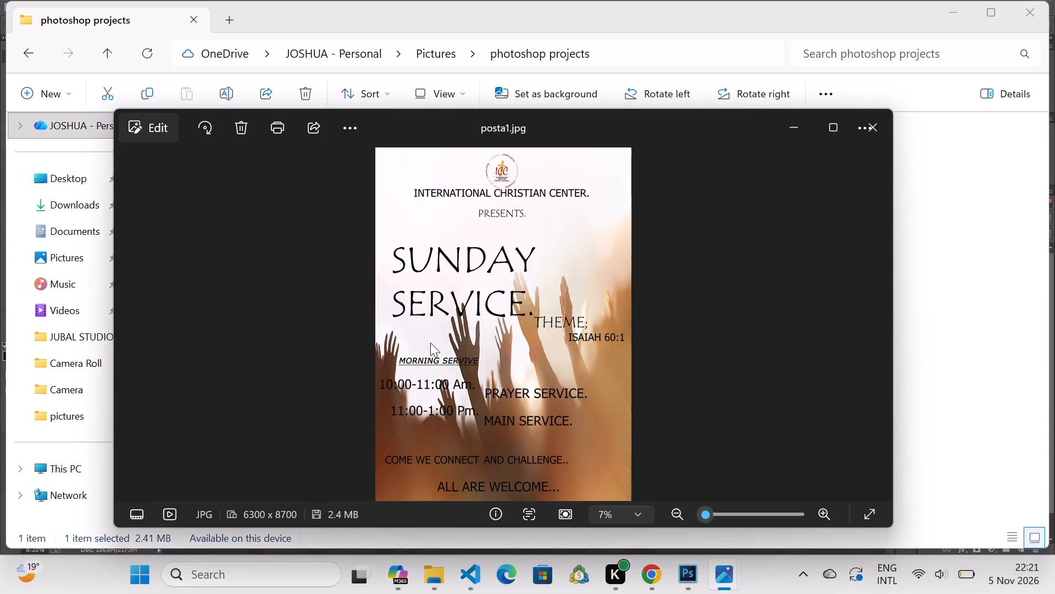
click(842, 122)
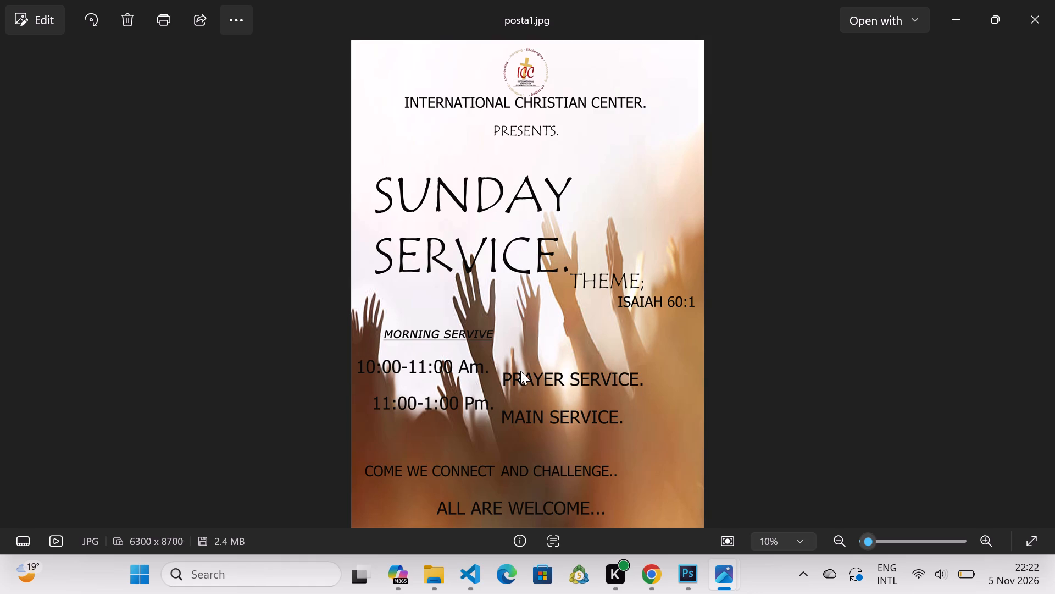
click(1046, 17)
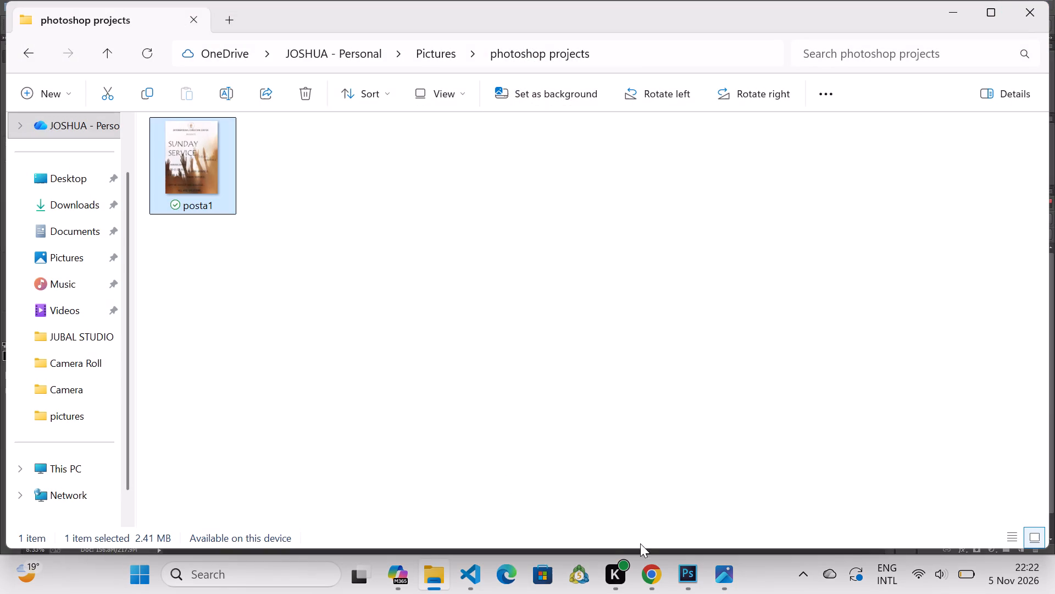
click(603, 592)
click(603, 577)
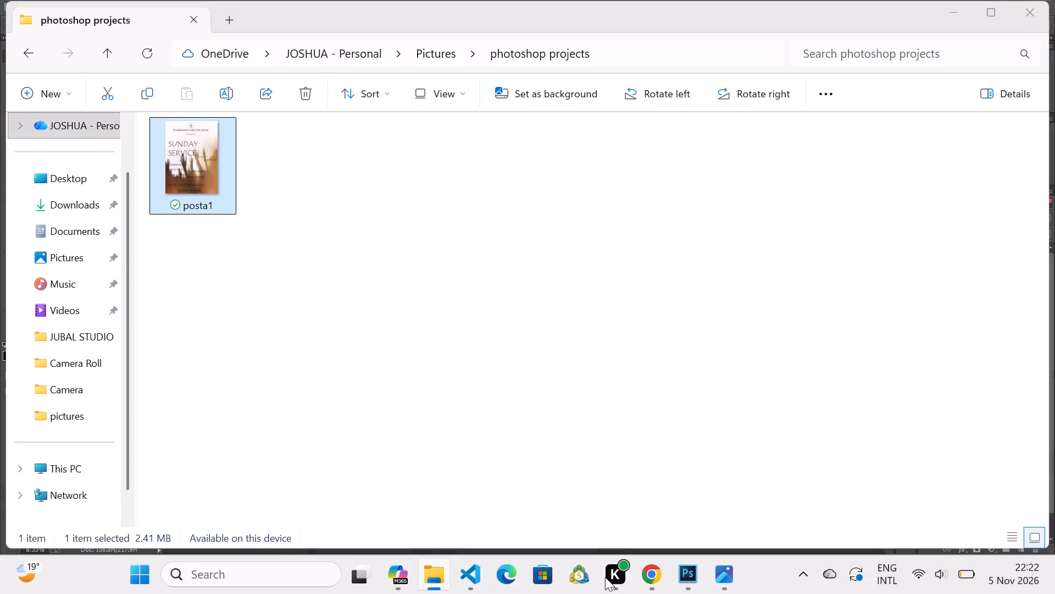